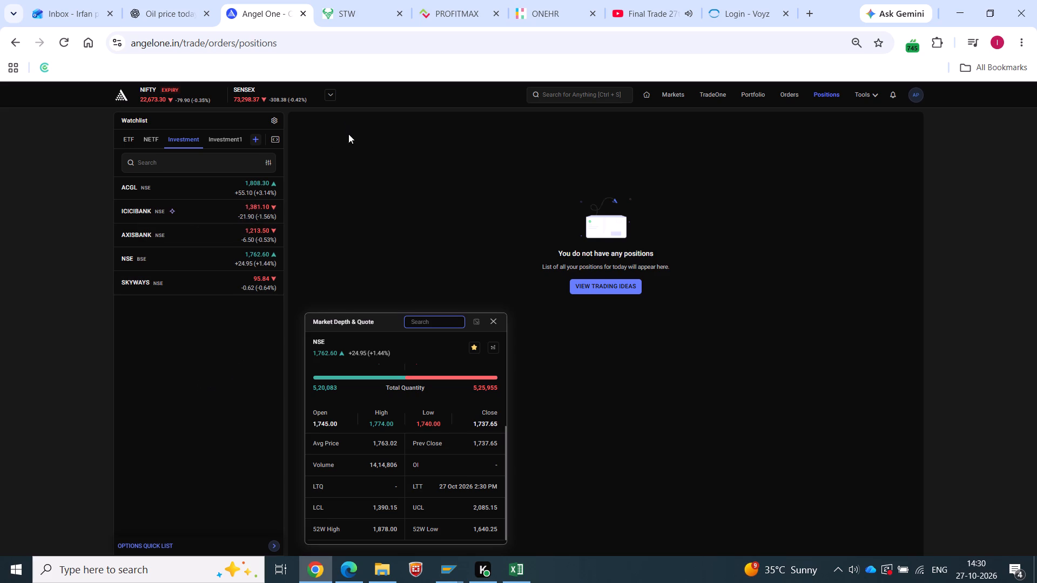
Switch to the Stoxkart web trading page and examine the ICICIBANK stock overview from the trading watchlist.
{"action": "left_click", "coordinate": [325, 0]}
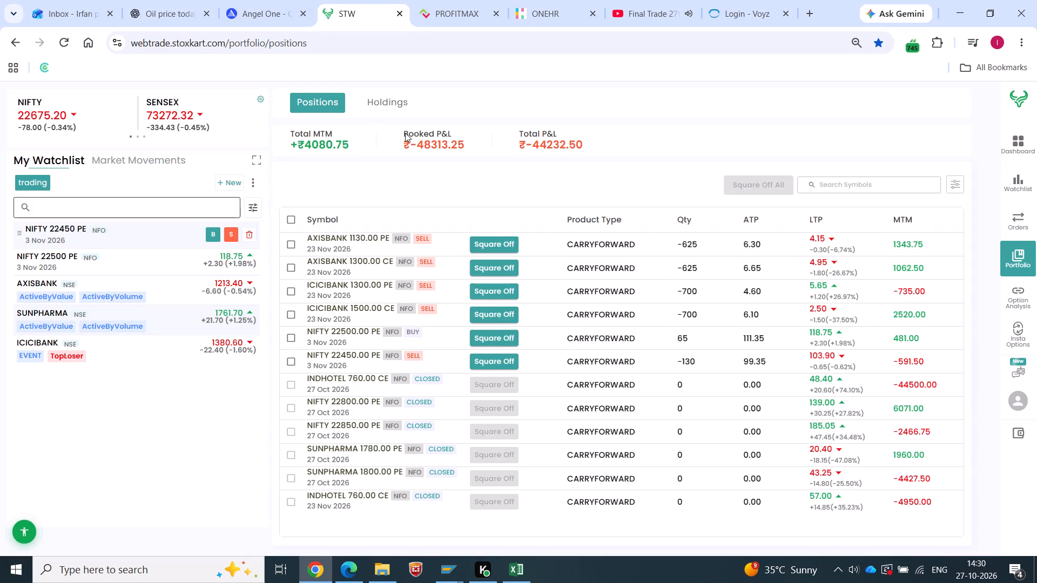
{"action": "left_click", "coordinate": [150, 360]}
{"action": "scroll", "coordinate": [246, 93], "scroll_direction": "up", "scroll_amount": 4}
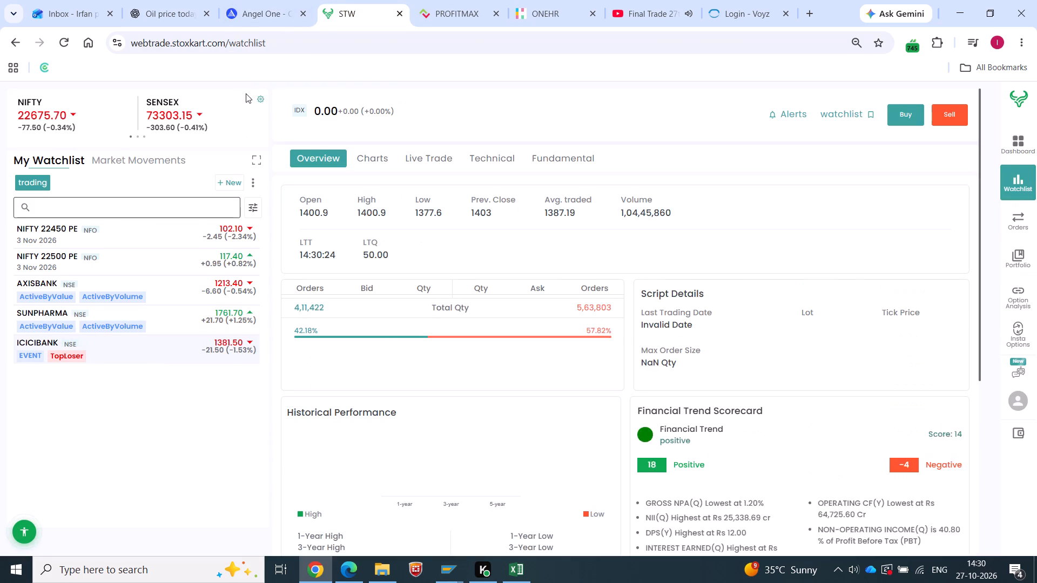
{"action": "scroll", "coordinate": [516, 216], "scroll_direction": "up", "scroll_amount": 1}
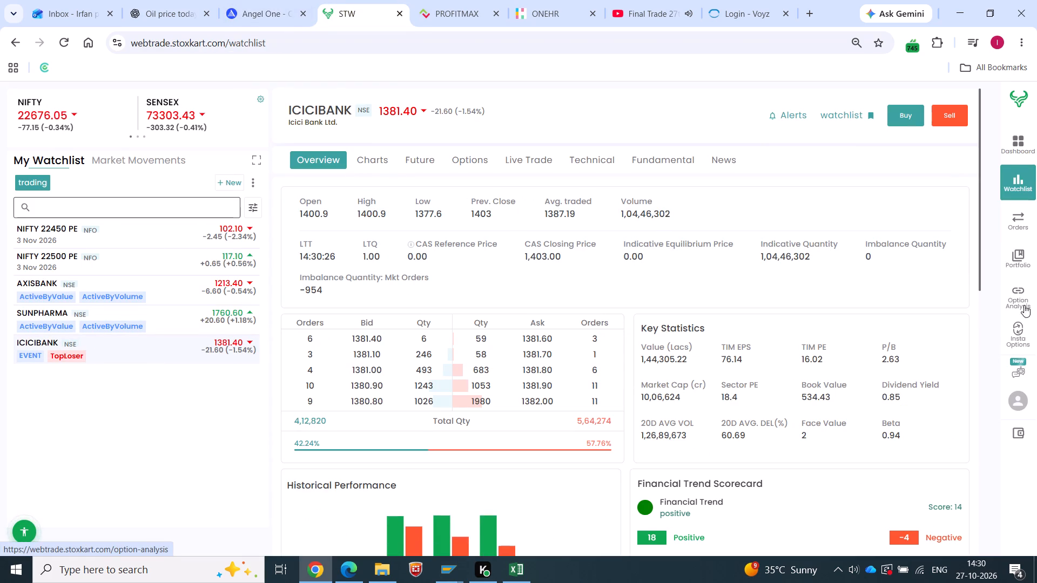
Return to the portfolio's positions list to review the open and closed option positions.
{"action": "left_click", "coordinate": [1020, 260]}
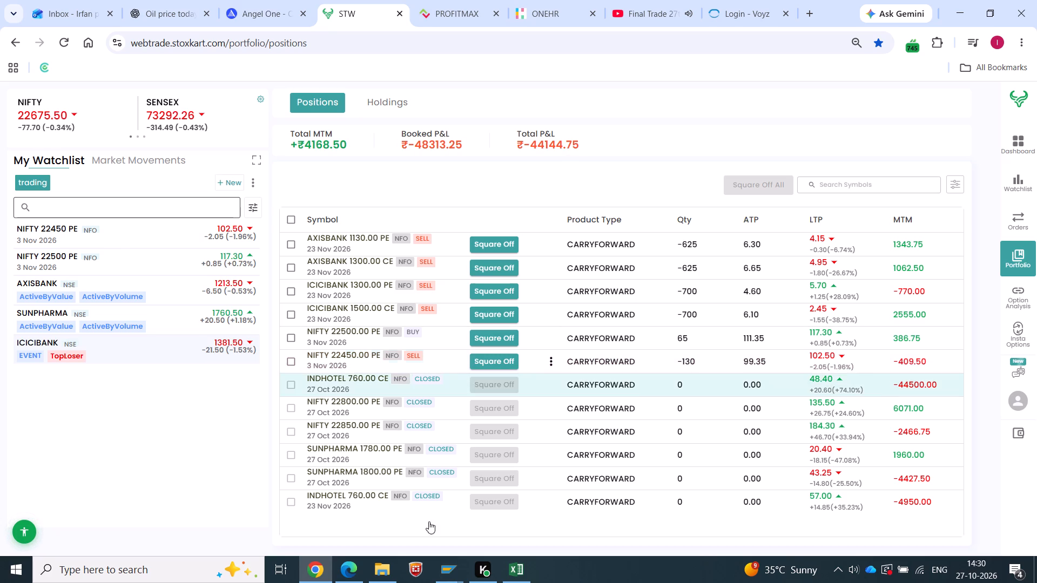
Examine the position details of the closed INDHOTEL 760 CE options, first the 23 Nov 2026 expiry and then the 27 Oct 2026 expiry.
{"action": "left_click", "coordinate": [347, 493]}
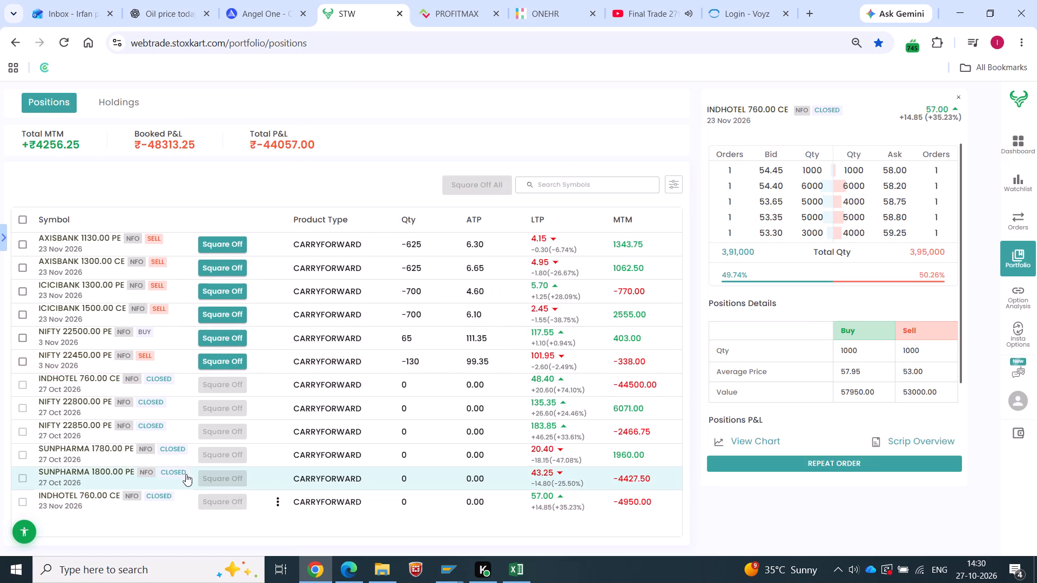
{"action": "left_click", "coordinate": [62, 378]}
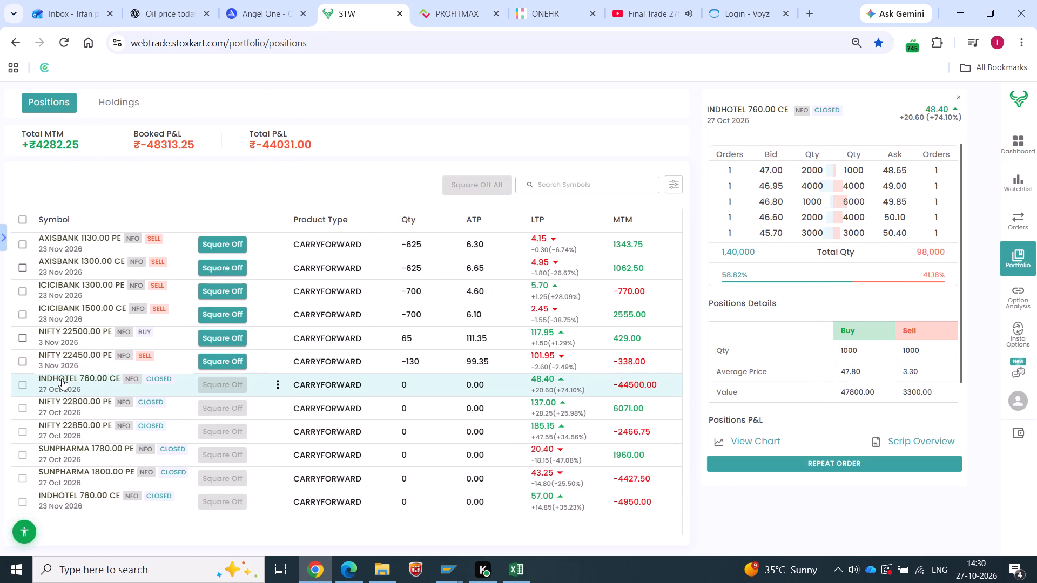
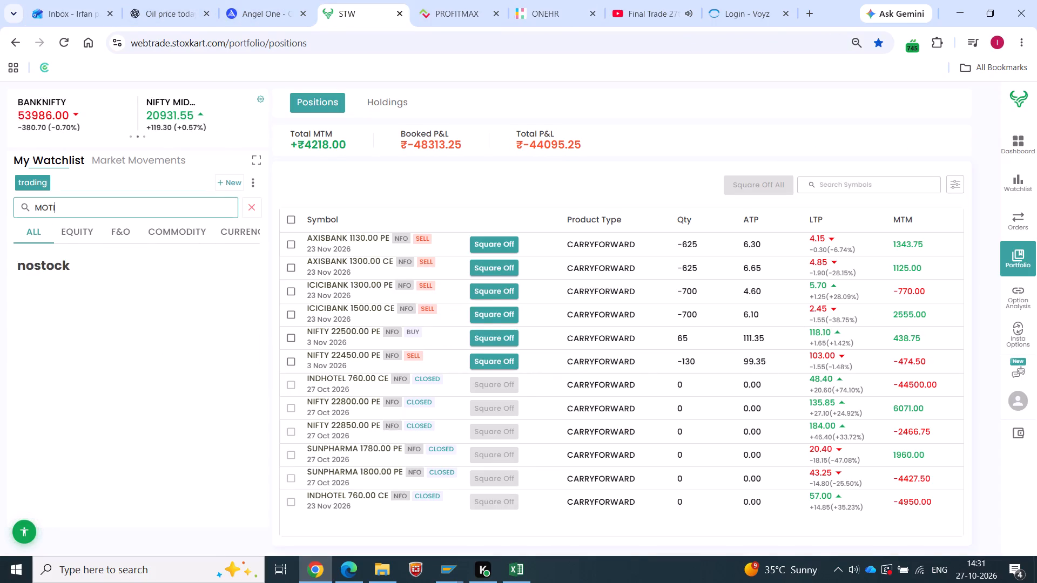
Search the watchlist for MOTILAL and add the NSE-listed MOTILALOFS stock to the trading watchlist.
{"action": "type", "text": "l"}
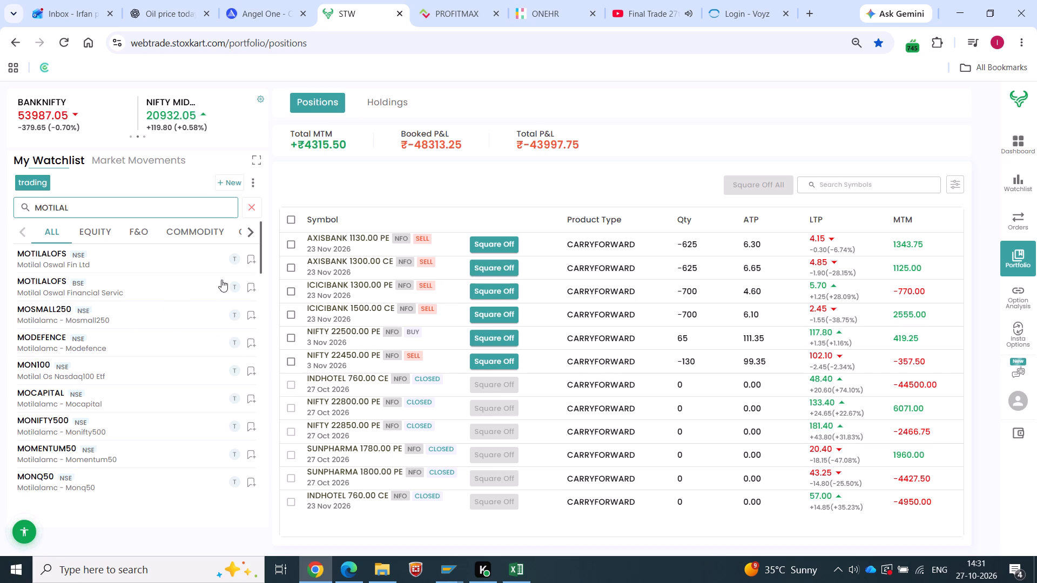
{"action": "left_click", "coordinate": [252, 261]}
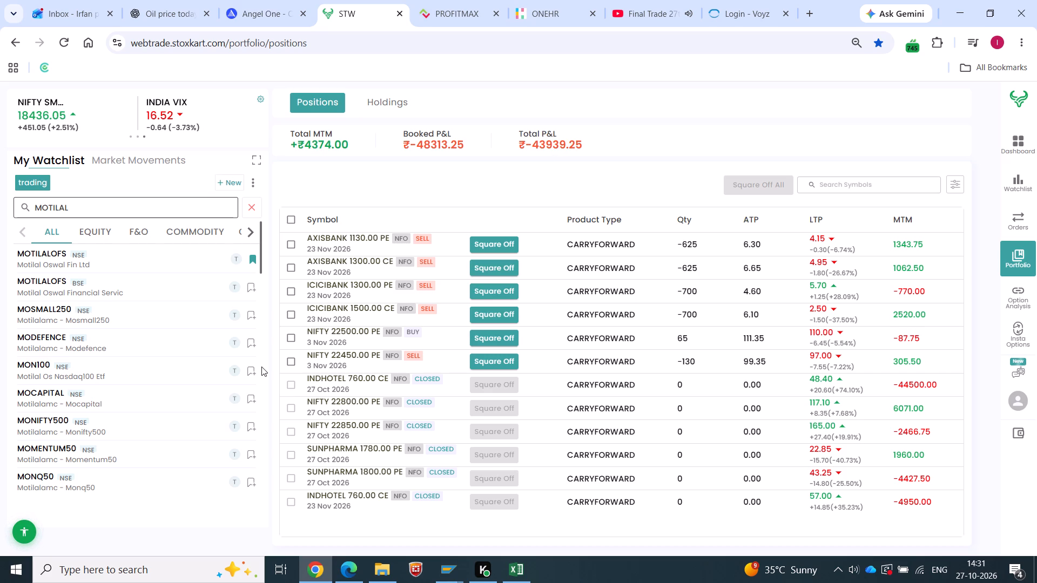
Search for MOTILAL 940 and add the MOTILALOFS 940 PE contract expiring 23 Nov 2026 to the trading watchlist.
{"action": "key", "text": "9"}
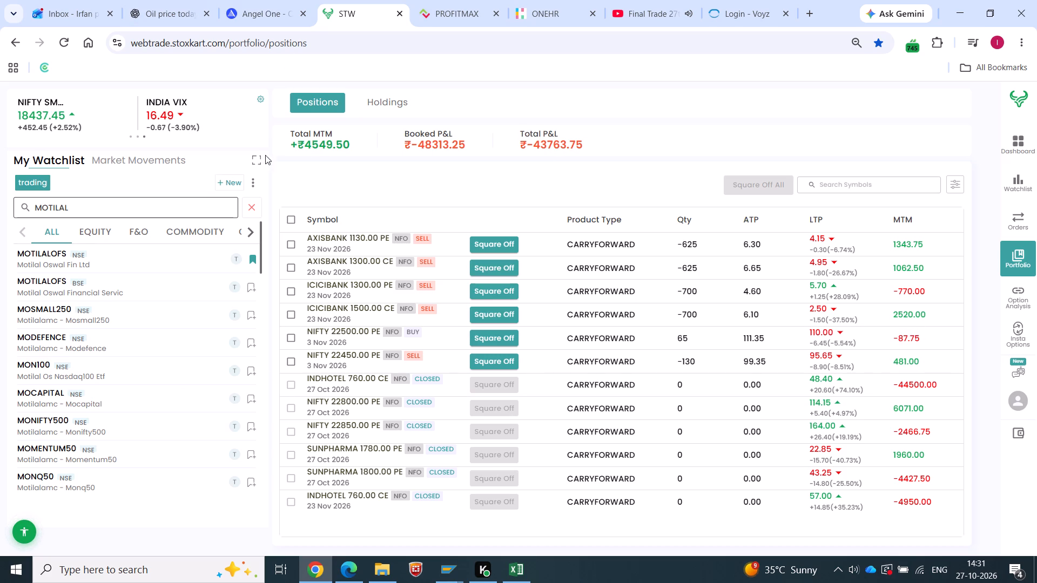
{"action": "left_click", "coordinate": [128, 201]}
{"action": "key", "text": "space"}
{"action": "type", "text": "940"}
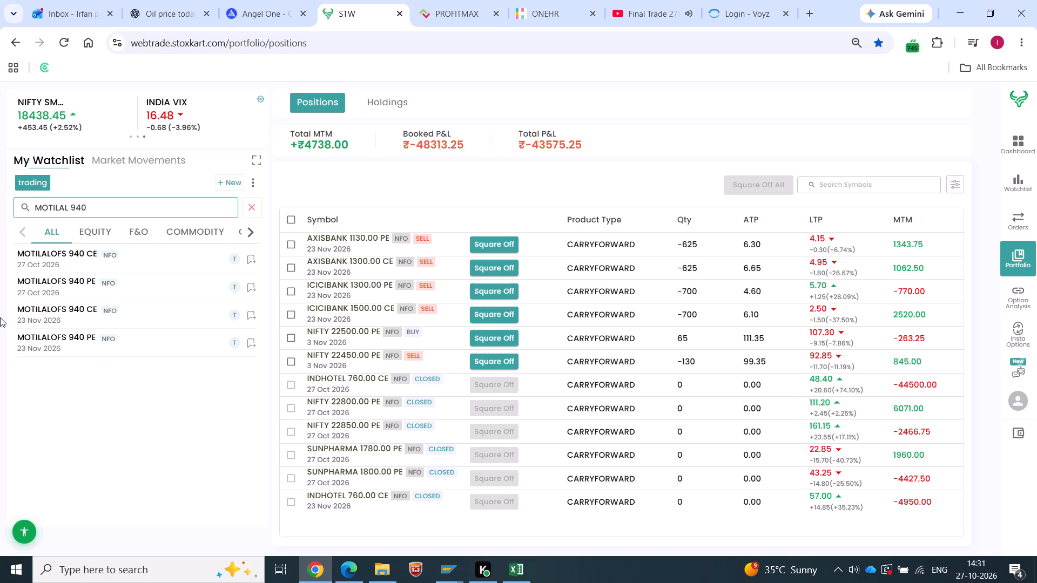
{"action": "left_click", "coordinate": [254, 341]}
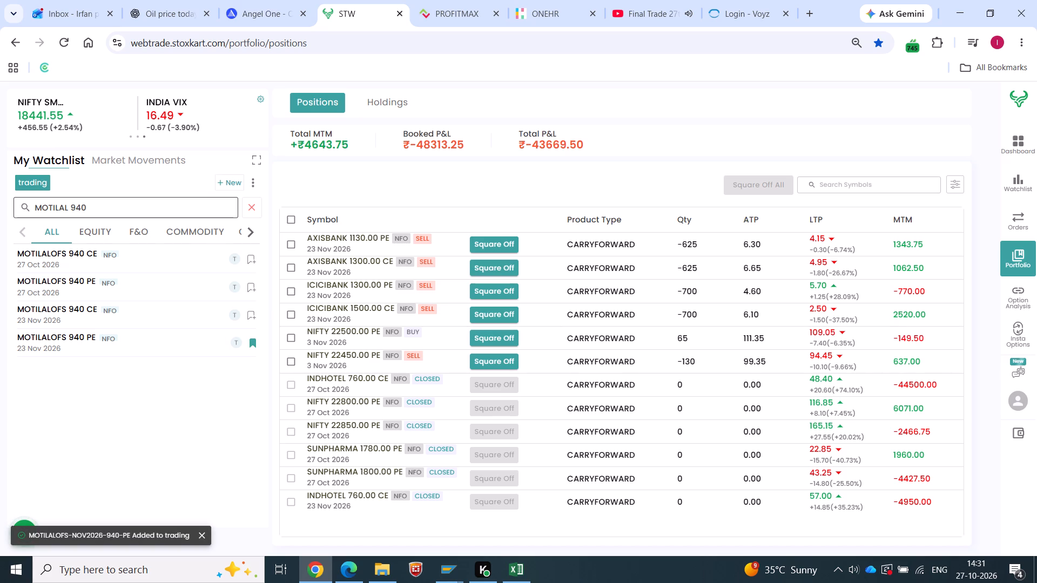
Search for MOTILAL 980, add the 23 Nov 2026 MOTILALOFS 980 PE contract to the trading watchlist, and clear the search.
{"action": "left_click", "coordinate": [120, 201]}
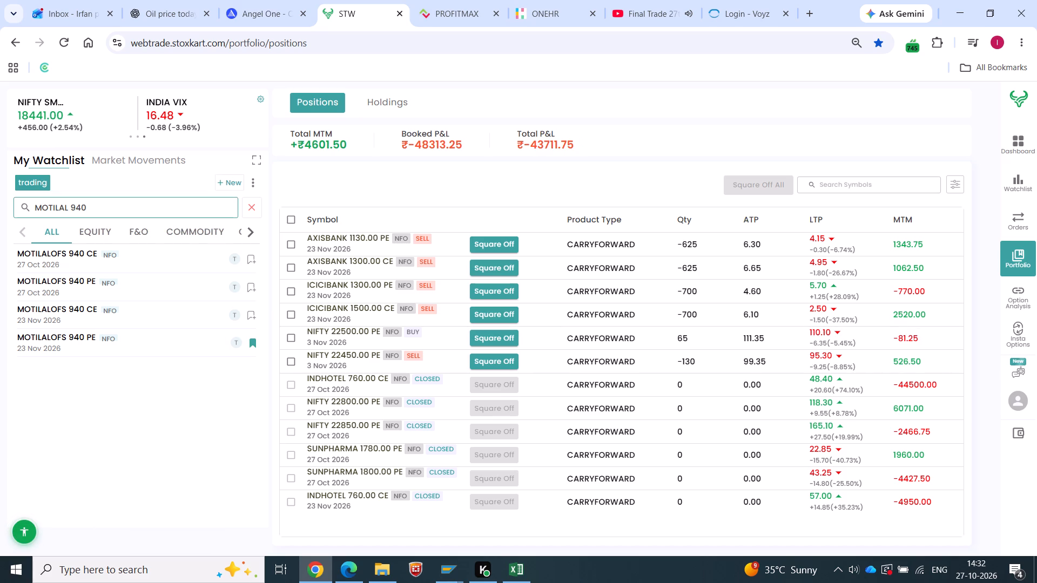
{"action": "key", "text": "BackSpace"}
{"action": "key", "text": "BackSpace"}
{"action": "type", "text": "80"}
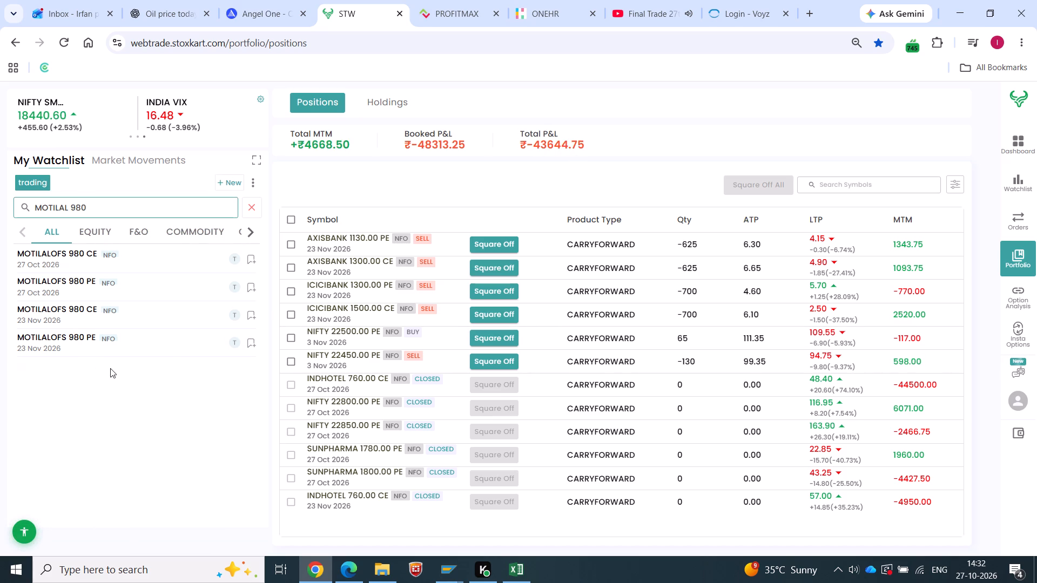
{"action": "left_click", "coordinate": [248, 342]}
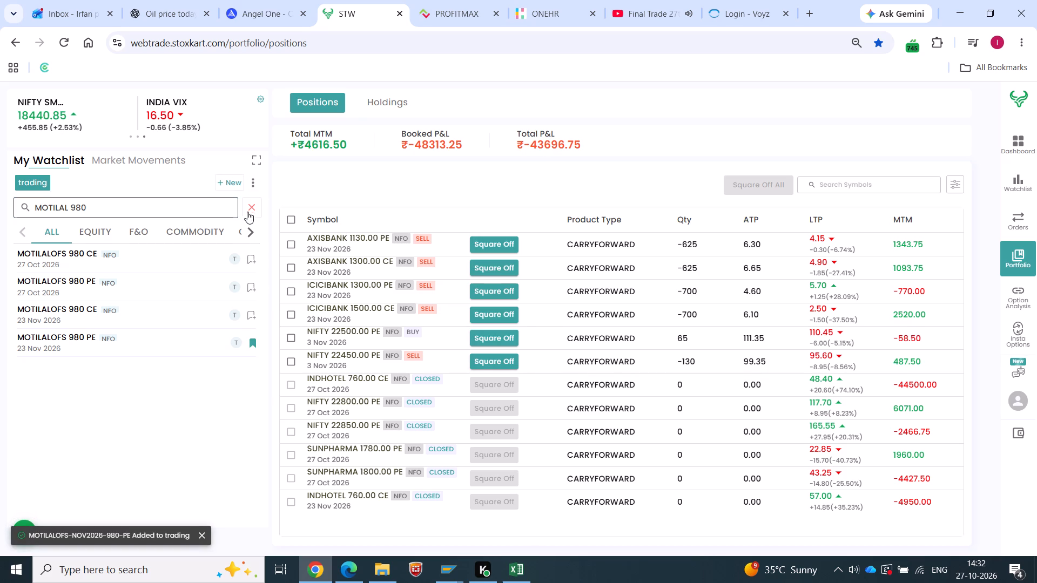
{"action": "left_click", "coordinate": [249, 207]}
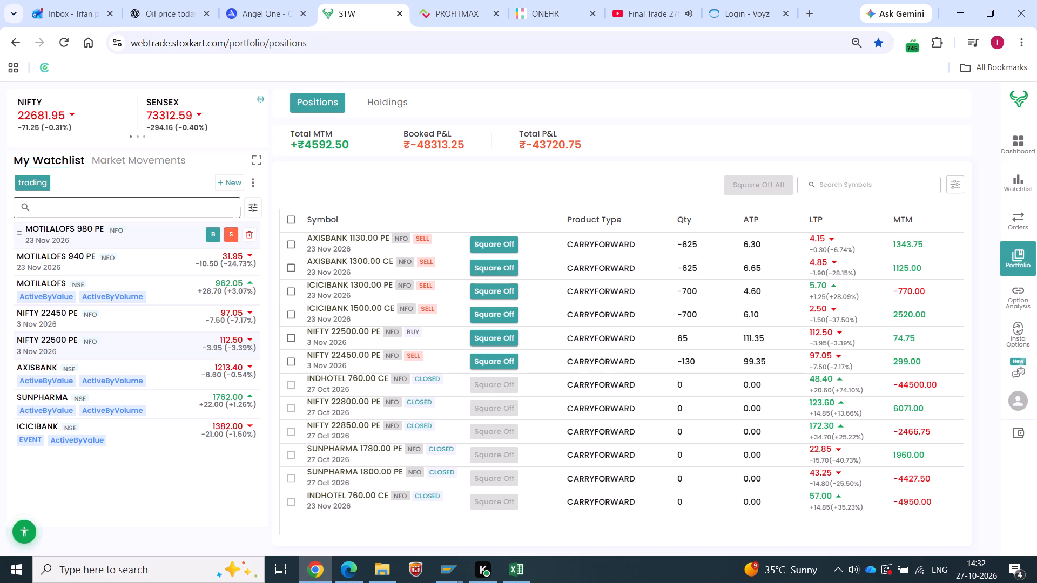
Prepare a carry-forward limit sell order for one lot (775 qty) of MOTILALOFS 980 PE at a price of 53.70.
{"action": "left_click", "coordinate": [230, 235]}
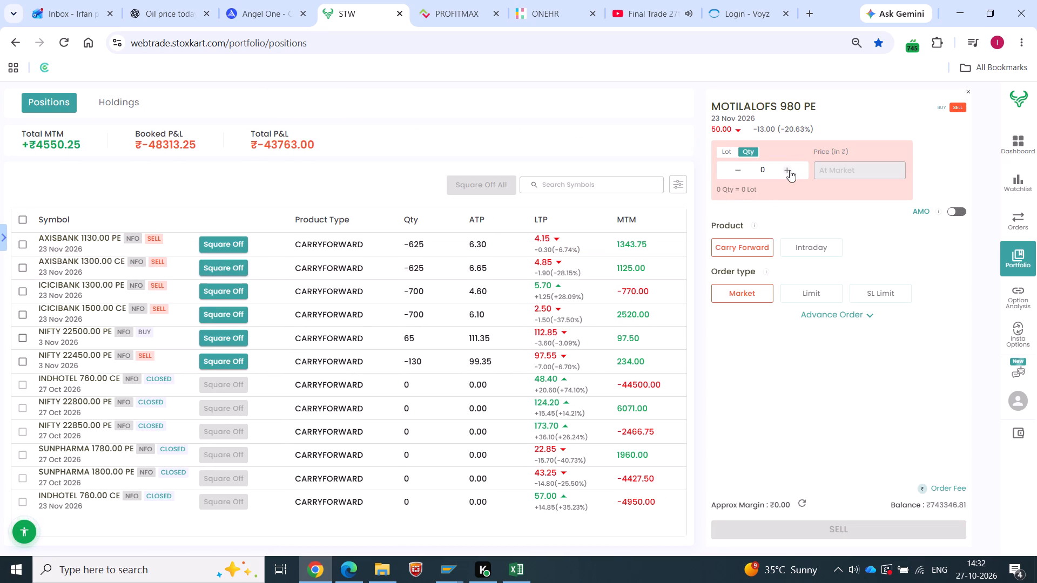
{"action": "left_click", "coordinate": [790, 170]}
{"action": "left_click", "coordinate": [809, 295]}
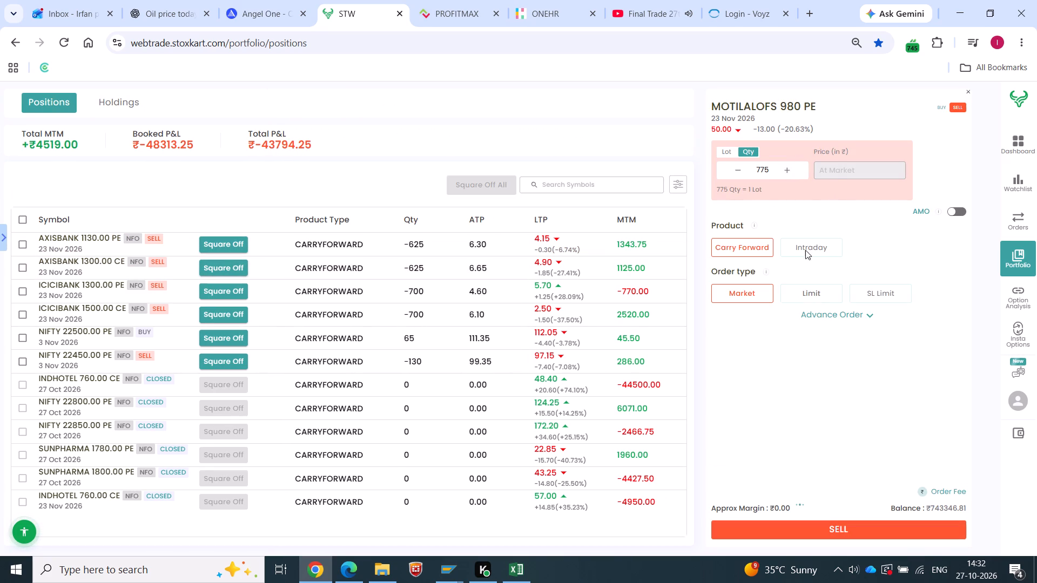
{"action": "left_click_drag", "start_coordinate": [823, 172], "coordinate": [861, 176]}
{"action": "key", "text": "1"}
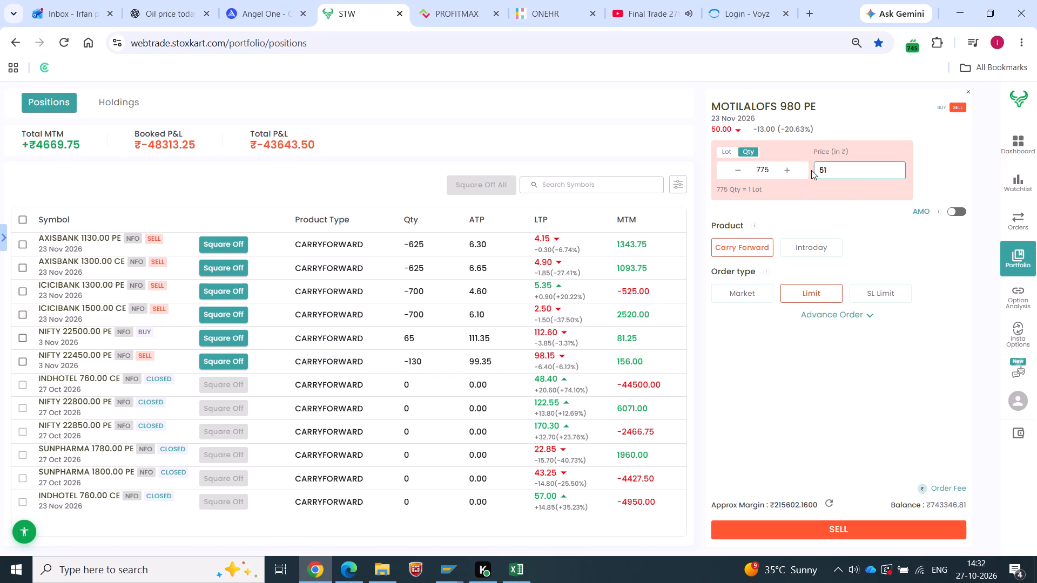
{"action": "left_click_drag", "start_coordinate": [824, 168], "coordinate": [854, 172]}
{"action": "type", "text": "3.70"}
Check the live market video on YouTube and the Angel One positions page, returning to the Stoxkart sell order.
{"action": "left_click", "coordinate": [615, 0]}
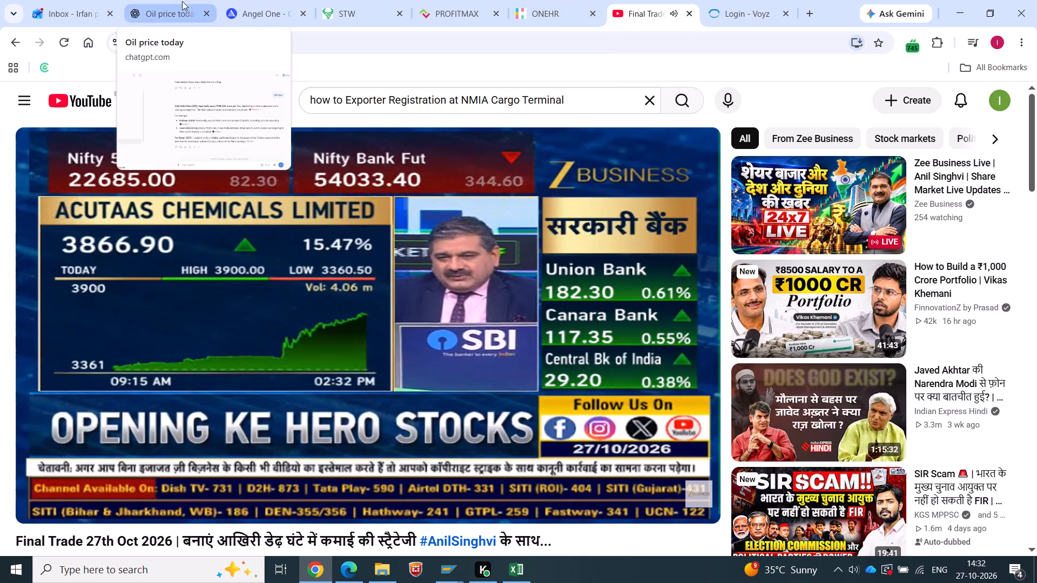
{"action": "left_click", "coordinate": [250, 6]}
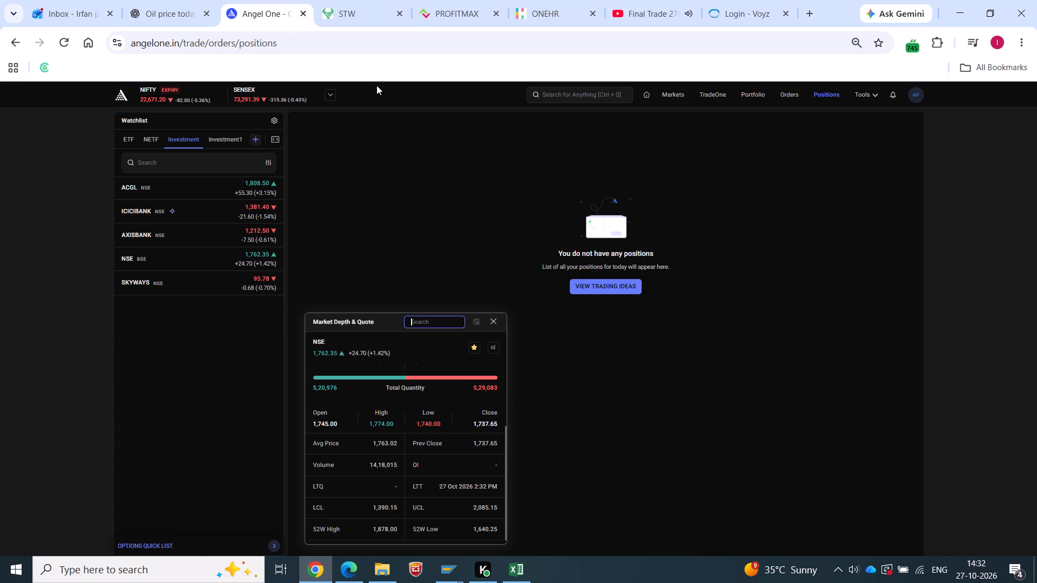
{"action": "left_click", "coordinate": [333, 0]}
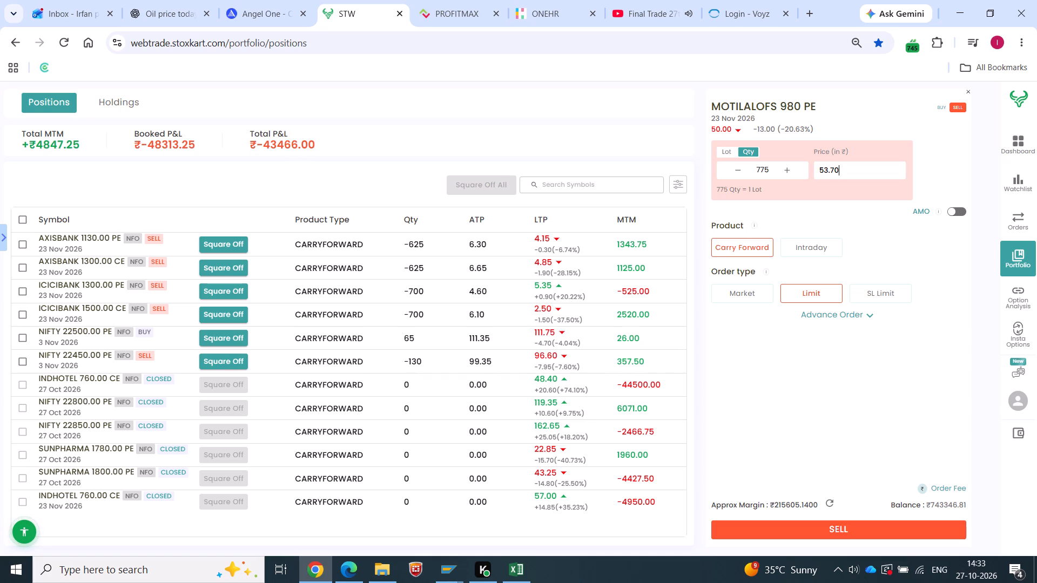
Set the MOTILALOFS 980 PE limit price to 51.10 and submit the sell order.
{"action": "left_click_drag", "start_coordinate": [824, 168], "coordinate": [860, 174]}
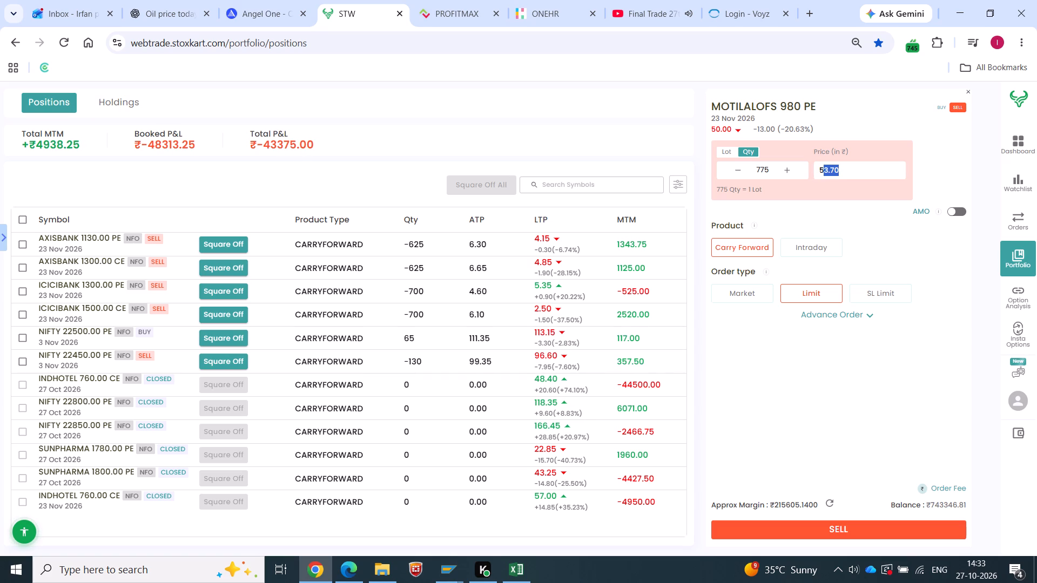
{"action": "type", "text": "1.10"}
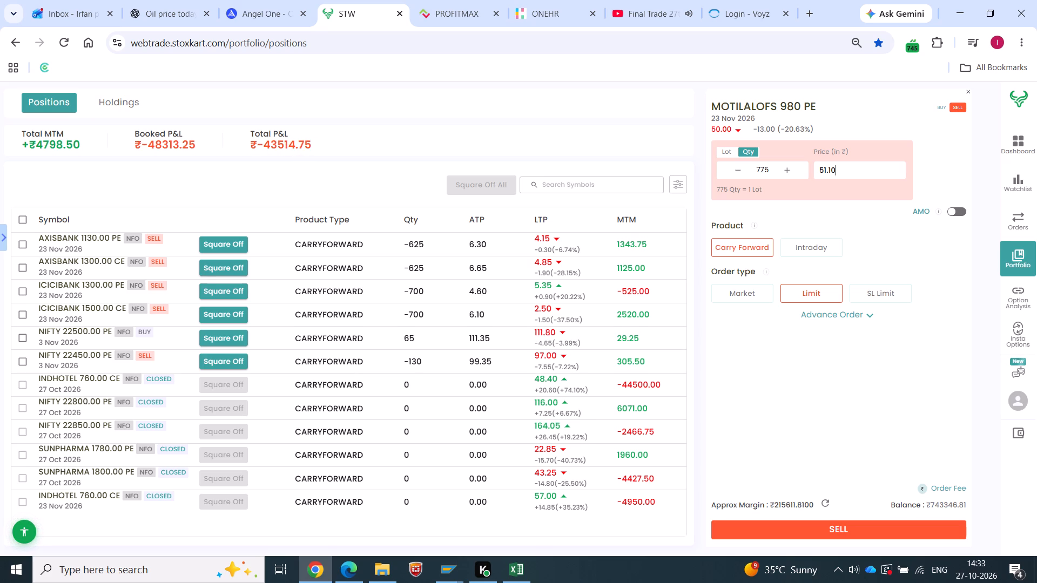
{"action": "left_click", "coordinate": [861, 527]}
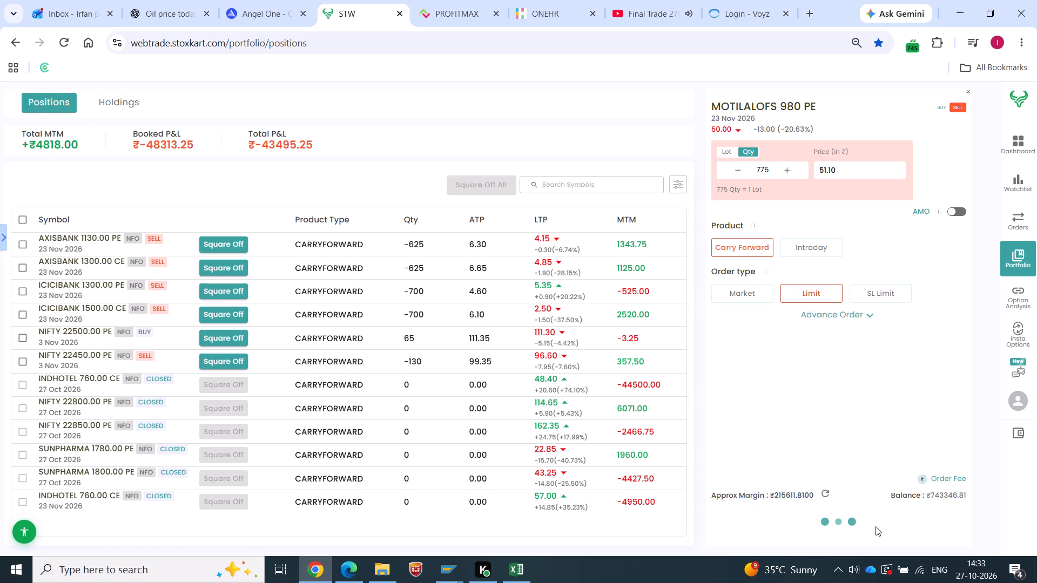
Review the positions list and the open orders to check the status of the MOTILALOFS 980 PE sell order.
{"action": "left_click", "coordinate": [600, 239]}
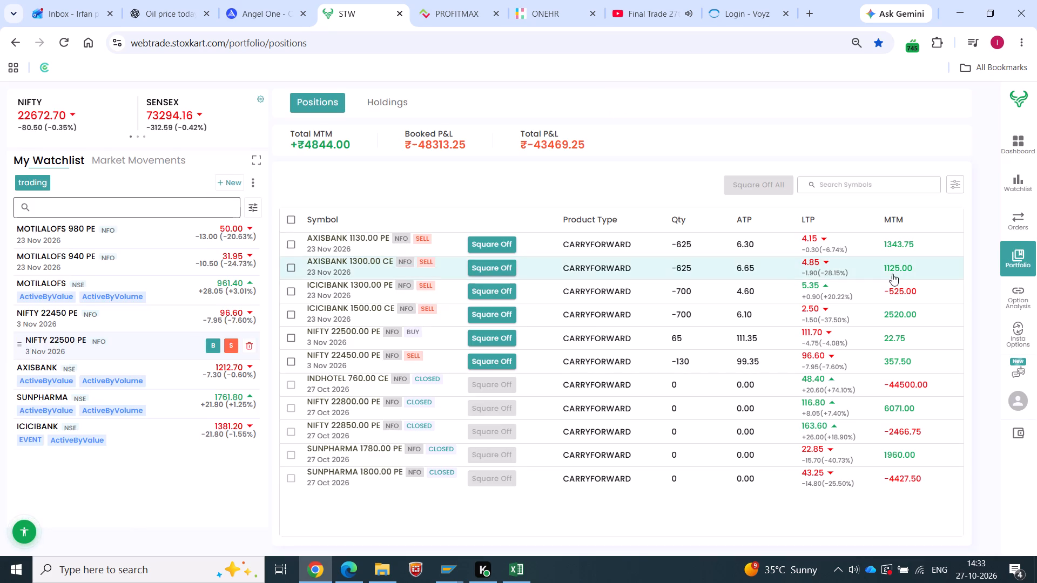
{"action": "scroll", "coordinate": [402, 315], "scroll_direction": "up", "scroll_amount": 7}
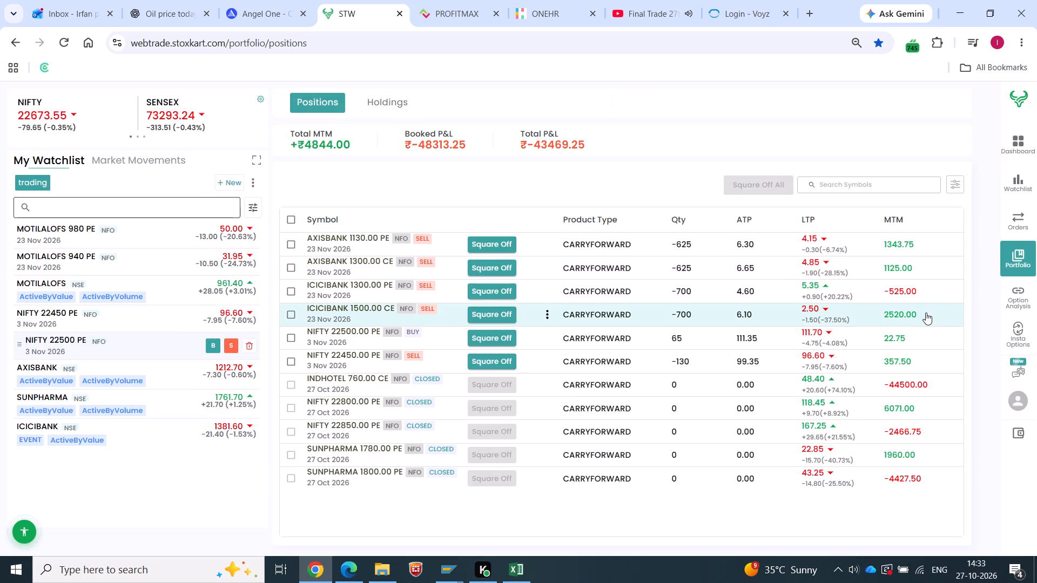
{"action": "scroll", "coordinate": [920, 315], "scroll_direction": "up", "scroll_amount": 1}
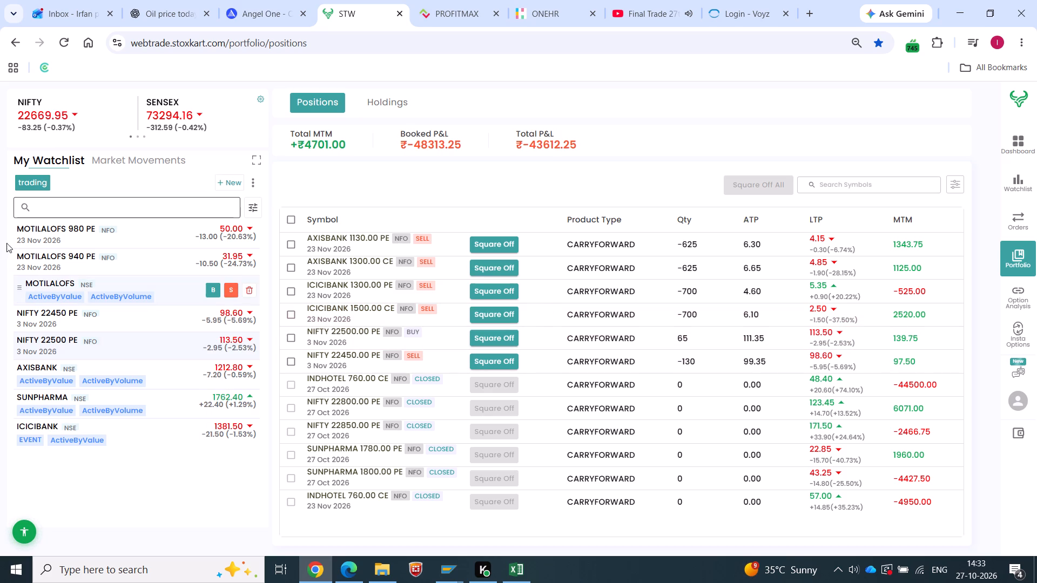
{"action": "left_click", "coordinate": [214, 235]}
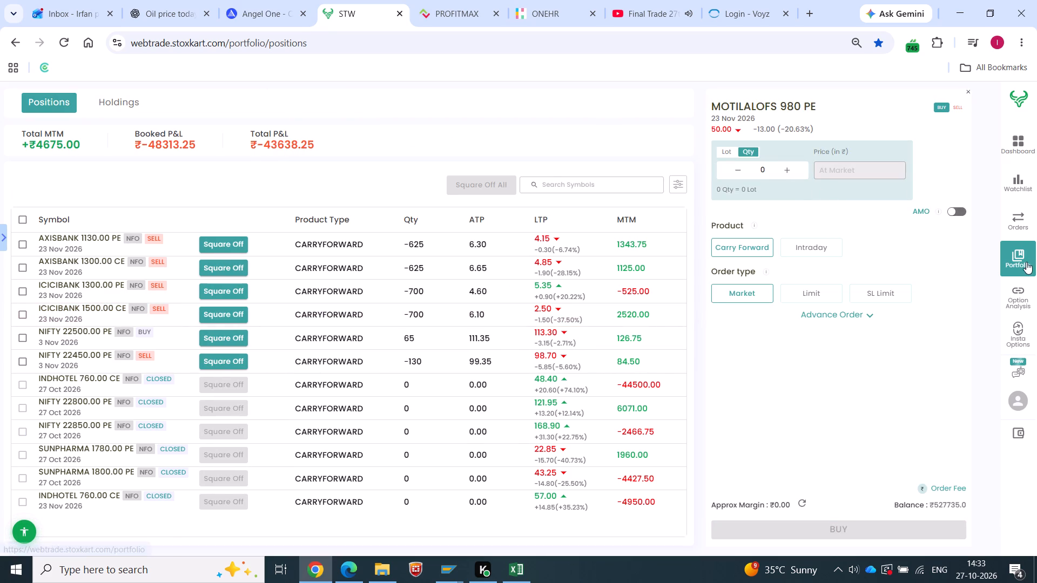
{"action": "left_click", "coordinate": [1025, 298]}
{"action": "left_click", "coordinate": [1016, 225]}
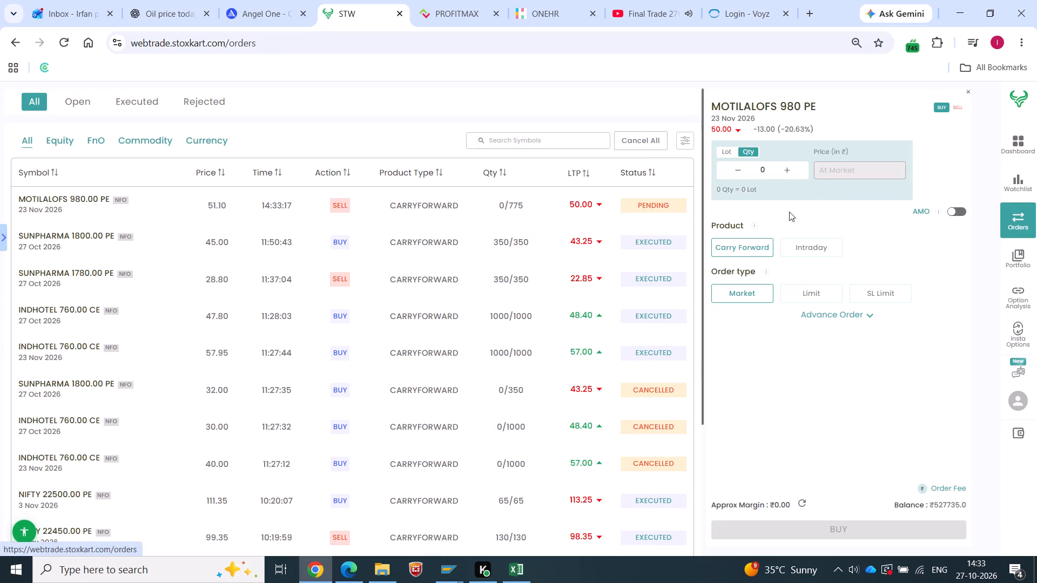
{"action": "left_click", "coordinate": [94, 103]}
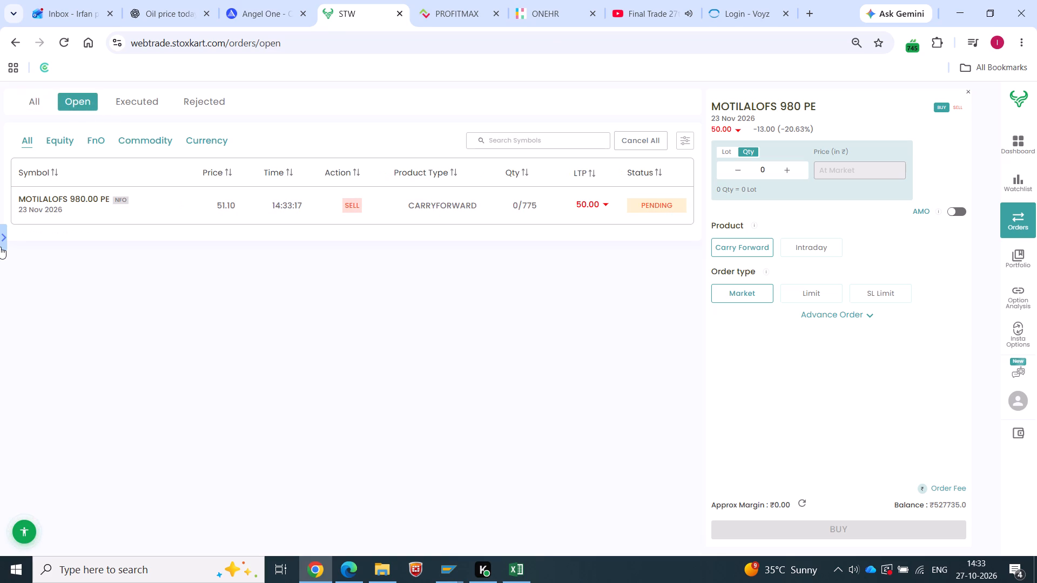
{"action": "left_click", "coordinate": [0, 247]}
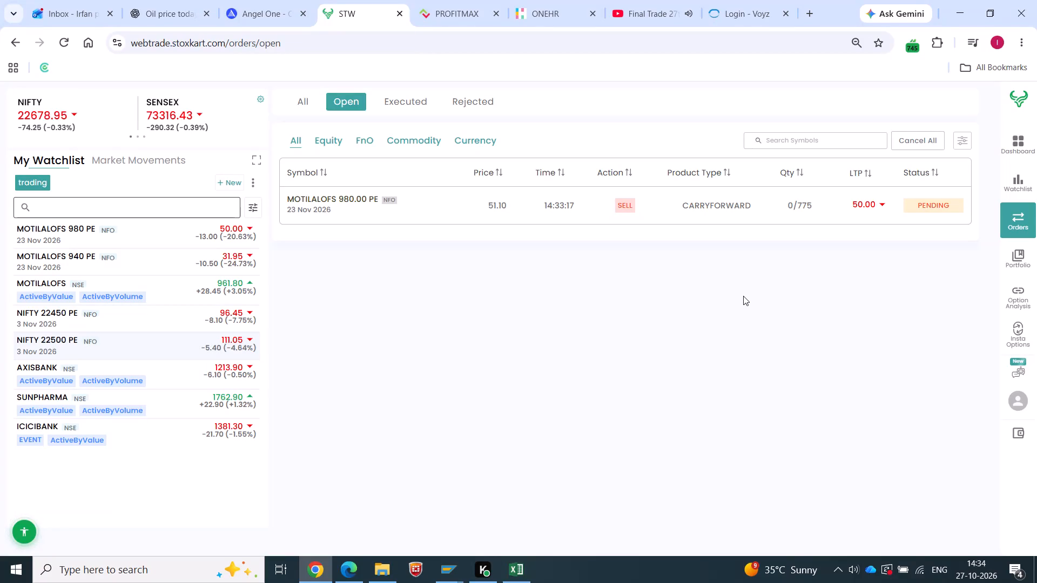
Switch to the PROFITMAX site and examine its trading call alerts.
{"action": "left_click", "coordinate": [442, 5]}
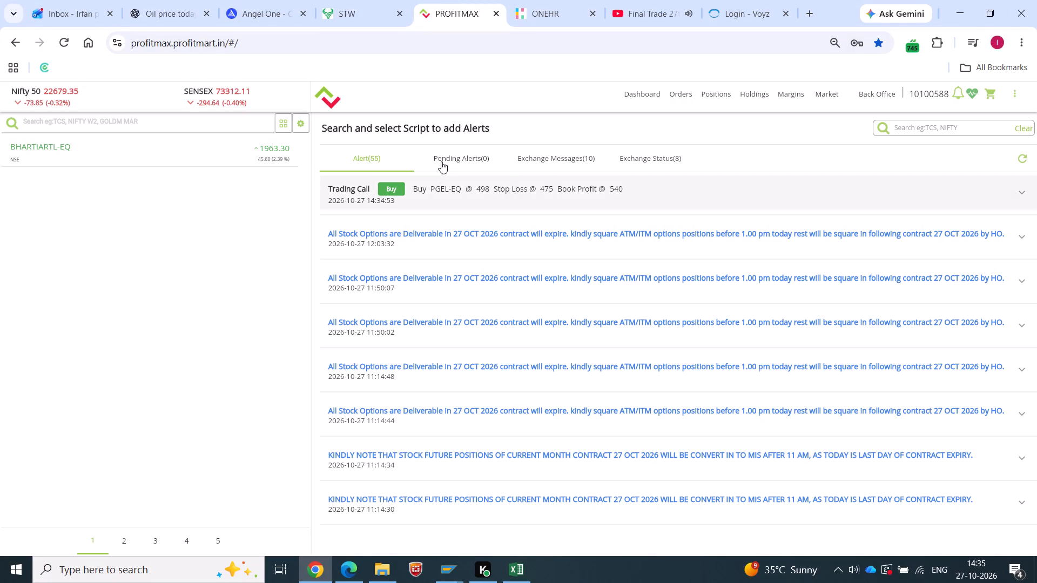
{"action": "left_click", "coordinate": [441, 161]}
{"action": "left_click", "coordinate": [388, 162]}
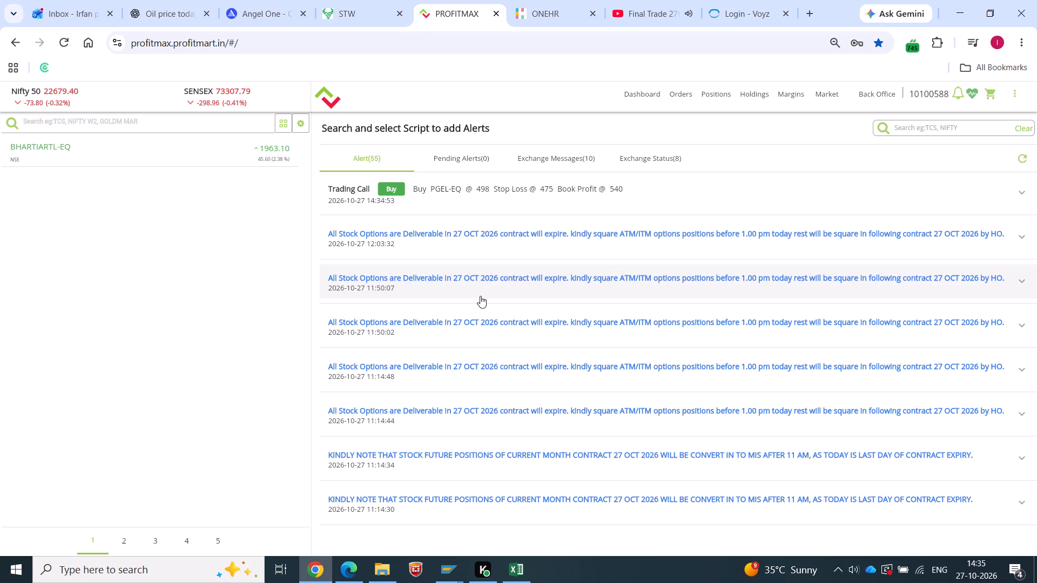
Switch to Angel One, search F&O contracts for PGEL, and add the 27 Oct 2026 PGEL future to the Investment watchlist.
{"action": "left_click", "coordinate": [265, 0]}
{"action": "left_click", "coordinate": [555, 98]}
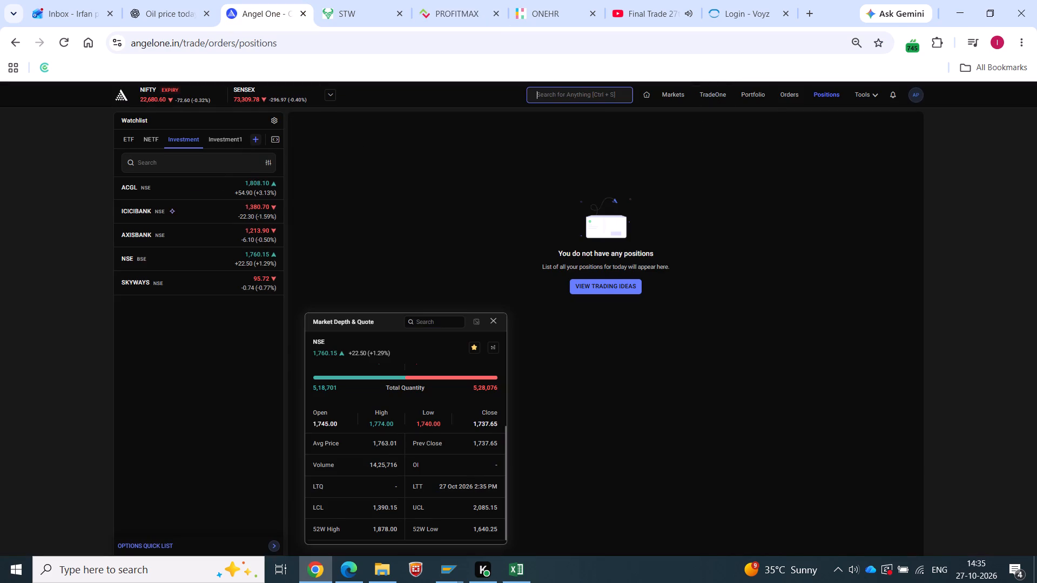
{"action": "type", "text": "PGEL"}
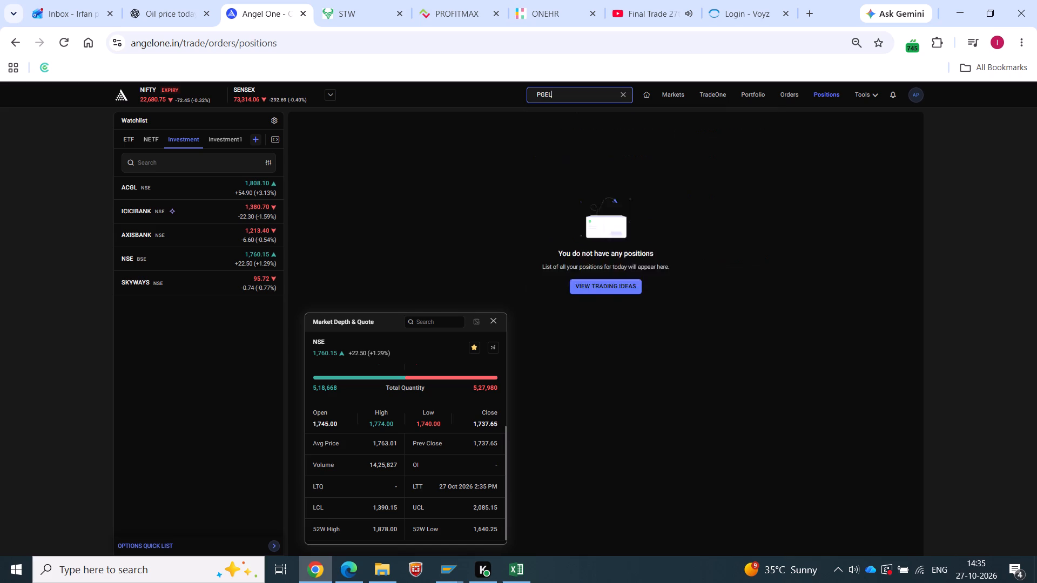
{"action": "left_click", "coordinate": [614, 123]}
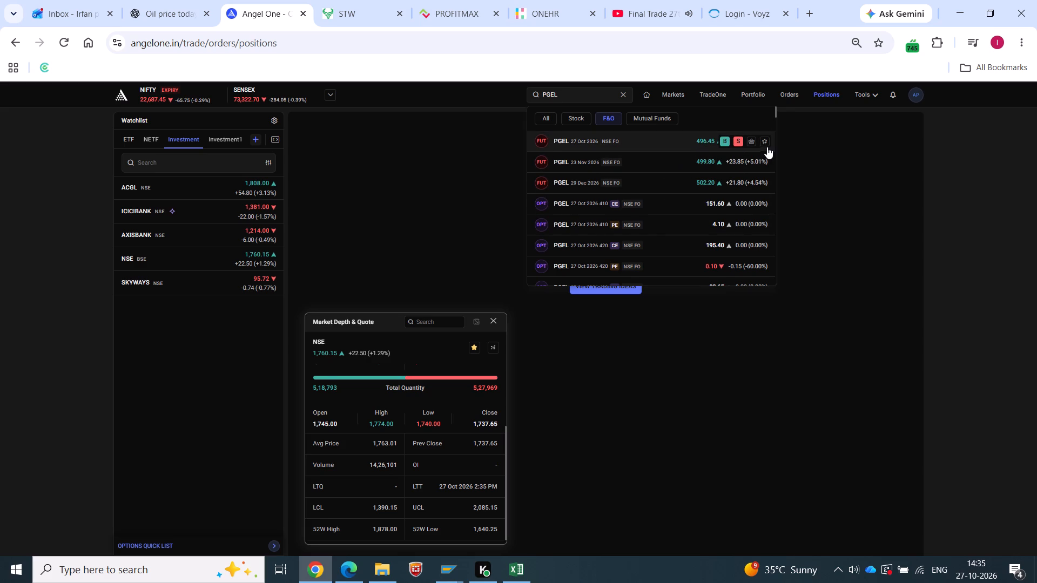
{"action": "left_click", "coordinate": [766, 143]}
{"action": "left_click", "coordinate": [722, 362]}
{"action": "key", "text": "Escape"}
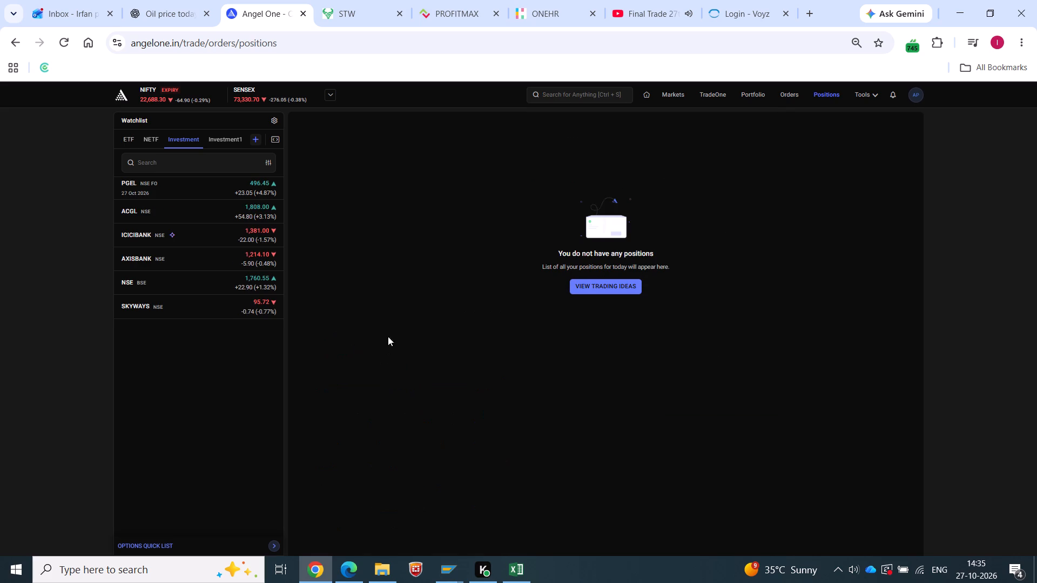
Search for PGEL and add the NSE-listed PG Electroplast stock to the Investment watchlist.
{"action": "left_click", "coordinate": [147, 159]}
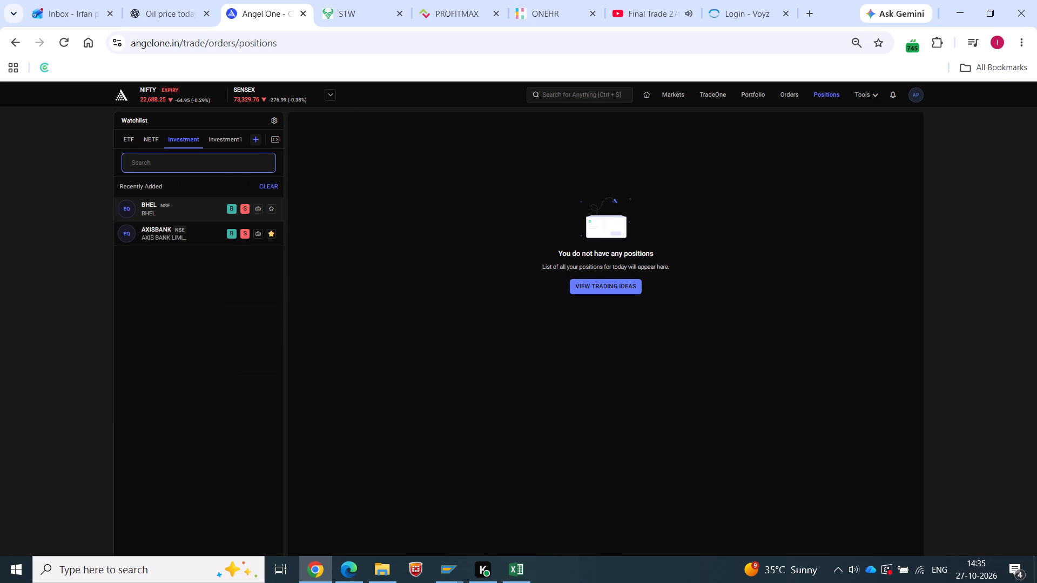
{"action": "left_click", "coordinate": [598, 99]}
{"action": "type", "text": "PGEL"}
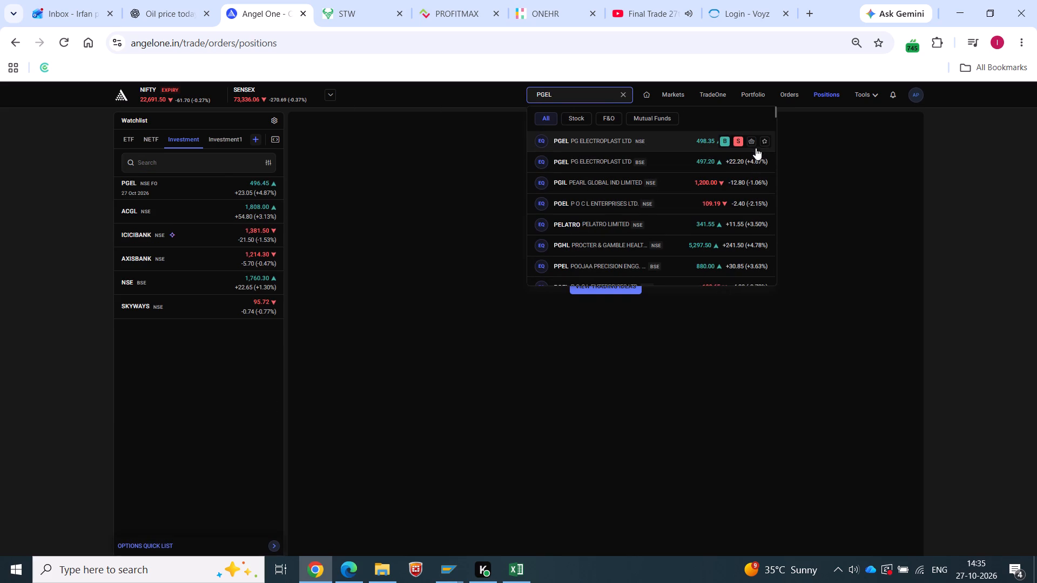
{"action": "left_click", "coordinate": [765, 140]}
{"action": "left_click", "coordinate": [556, 401]}
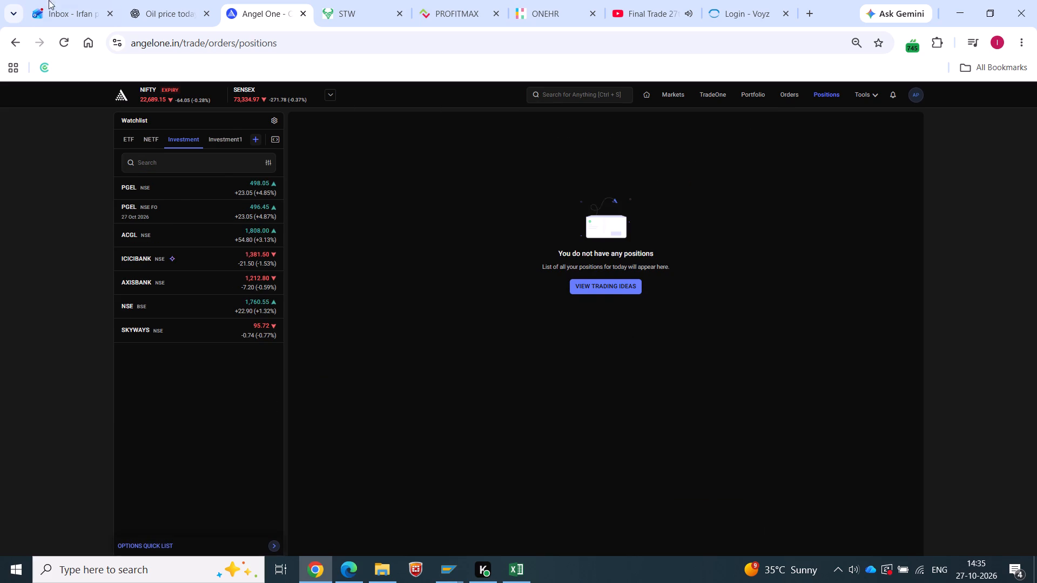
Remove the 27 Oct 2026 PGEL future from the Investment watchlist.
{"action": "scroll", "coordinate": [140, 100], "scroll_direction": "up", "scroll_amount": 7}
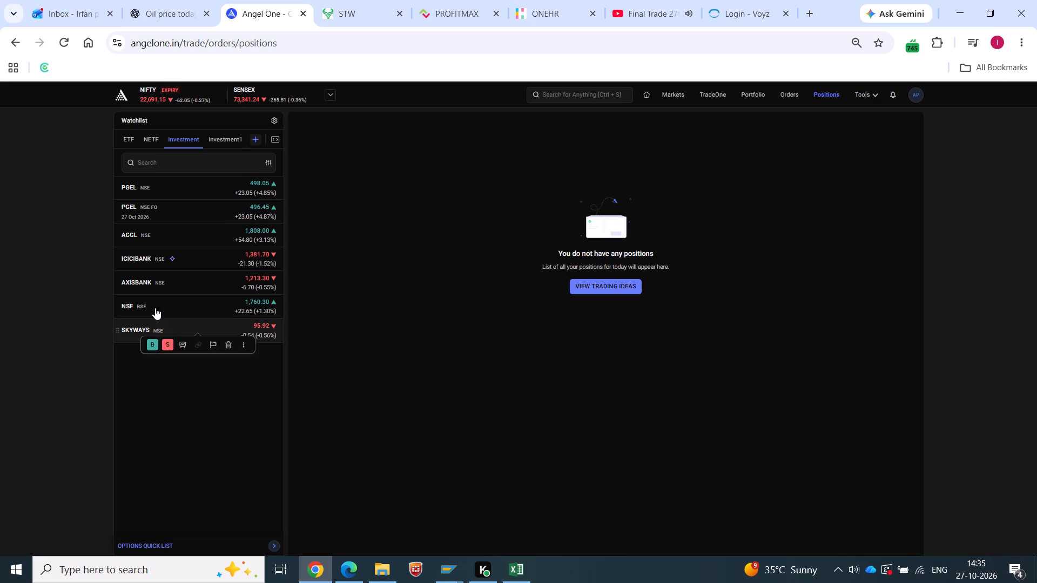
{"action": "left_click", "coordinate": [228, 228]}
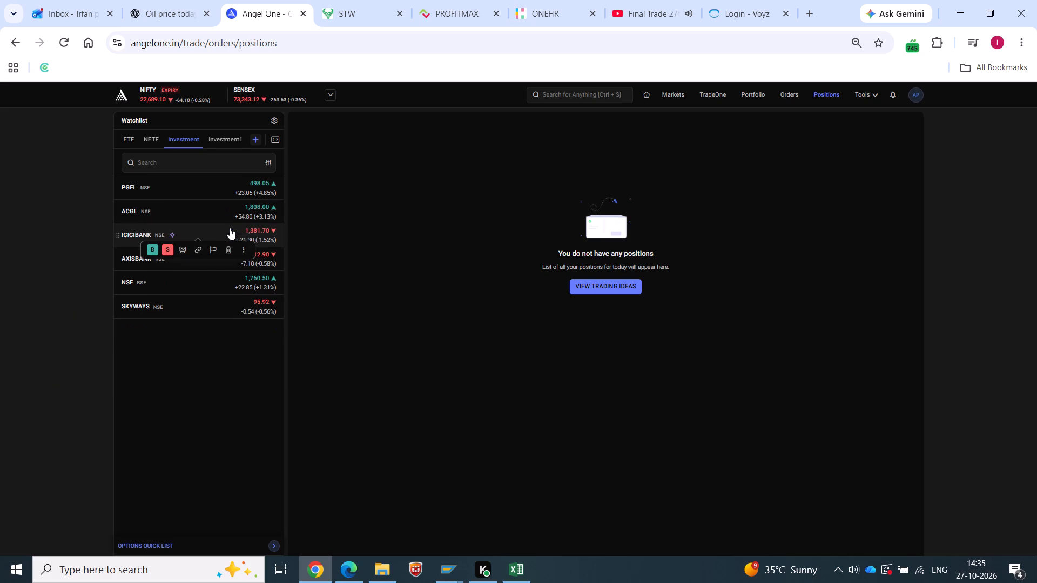
Search F&O contracts for PGEL and add the 23 Nov 2026 PGEL future to the Investment watchlist.
{"action": "left_click", "coordinate": [570, 97]}
{"action": "type", "text": "PGEL"}
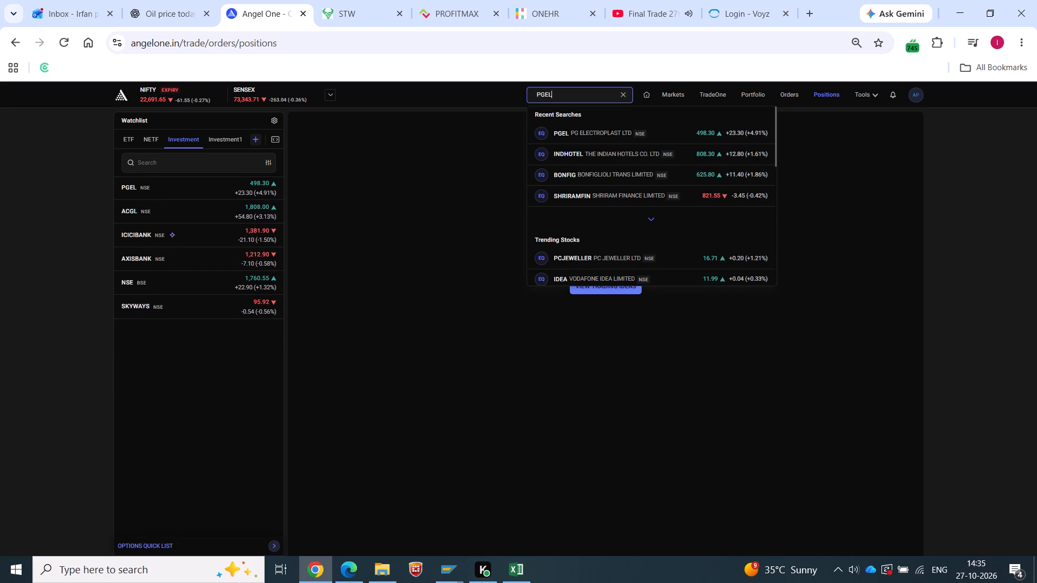
{"action": "left_click", "coordinate": [613, 119]}
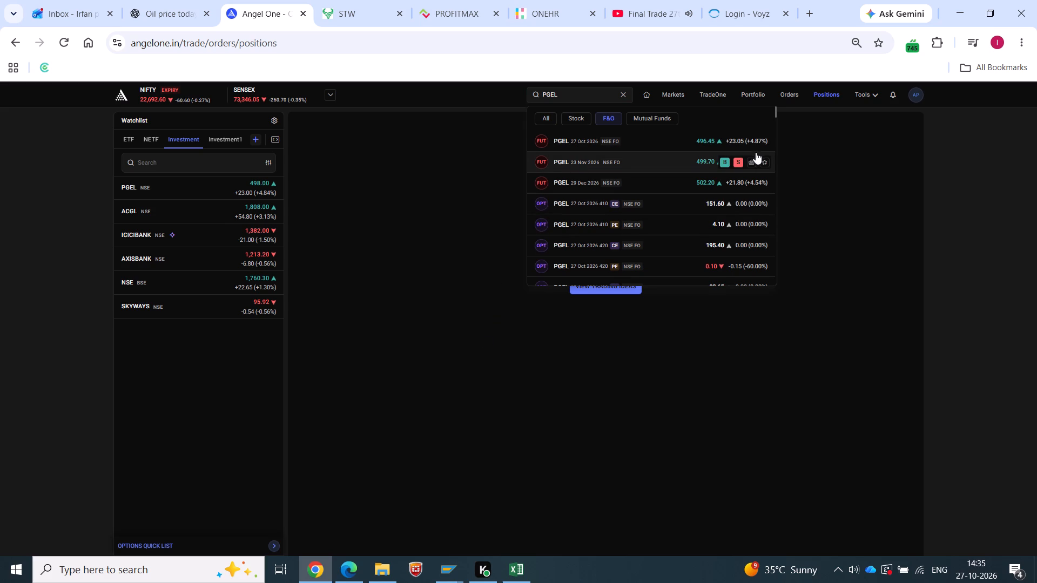
{"action": "left_click", "coordinate": [767, 164]}
{"action": "left_click", "coordinate": [711, 463]}
{"action": "scroll", "coordinate": [384, 311], "scroll_direction": "up", "scroll_amount": 2}
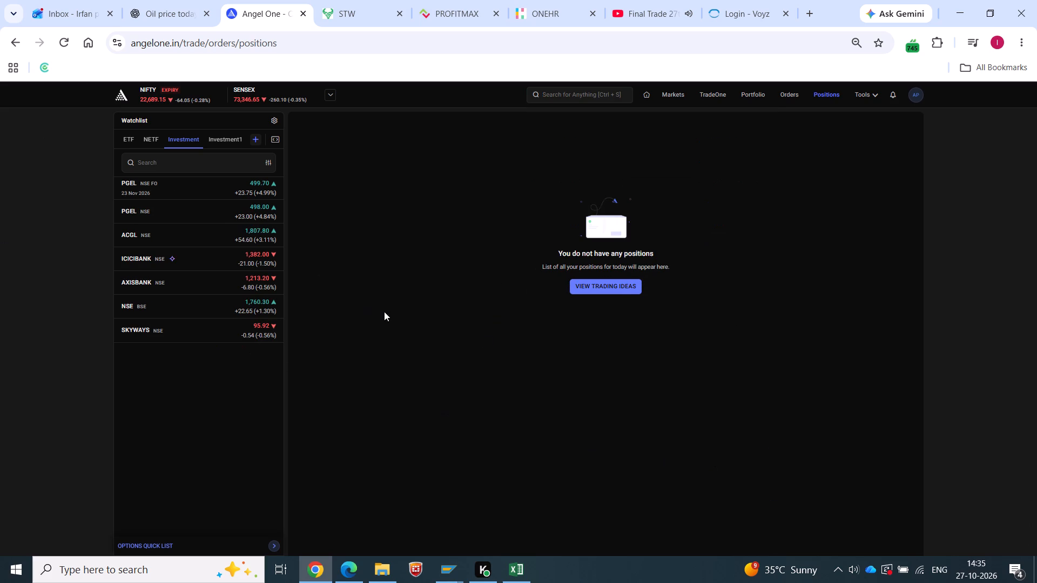
{"action": "scroll", "coordinate": [384, 311], "scroll_direction": "up", "scroll_amount": 7}
Choose the neutral Iron Condor from the option strategies for NIFTY and add it to the basket.
{"action": "left_click", "coordinate": [580, 137]}
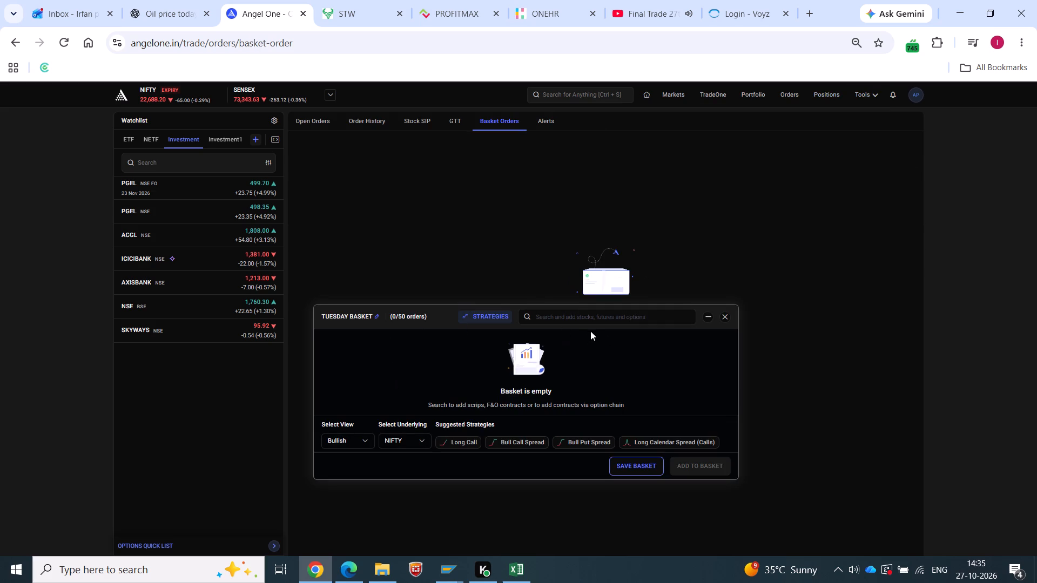
{"action": "left_click", "coordinate": [725, 316]}
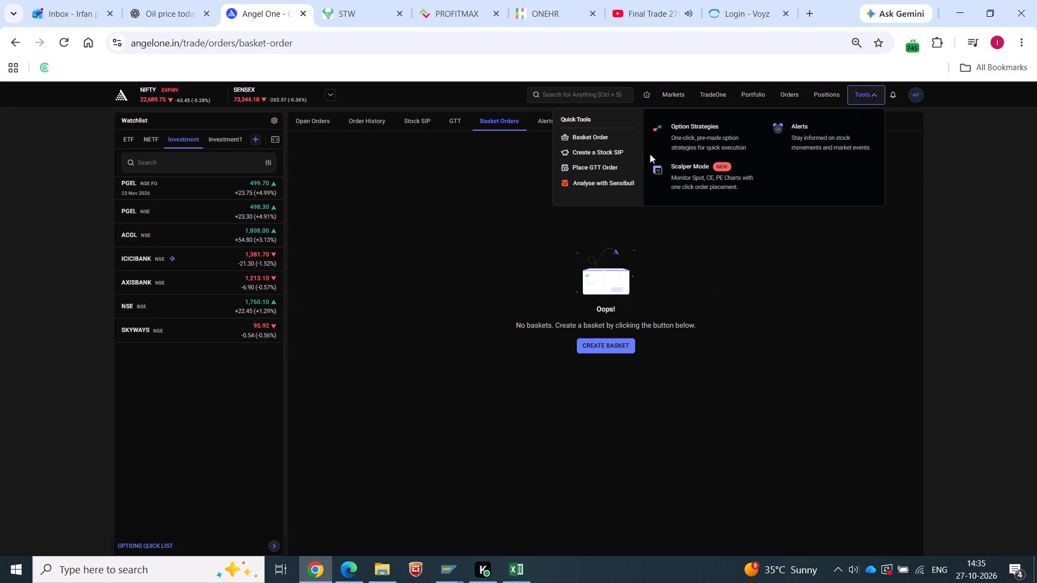
{"action": "left_click", "coordinate": [687, 130]}
{"action": "left_click", "coordinate": [493, 246]}
{"action": "left_click", "coordinate": [459, 247]}
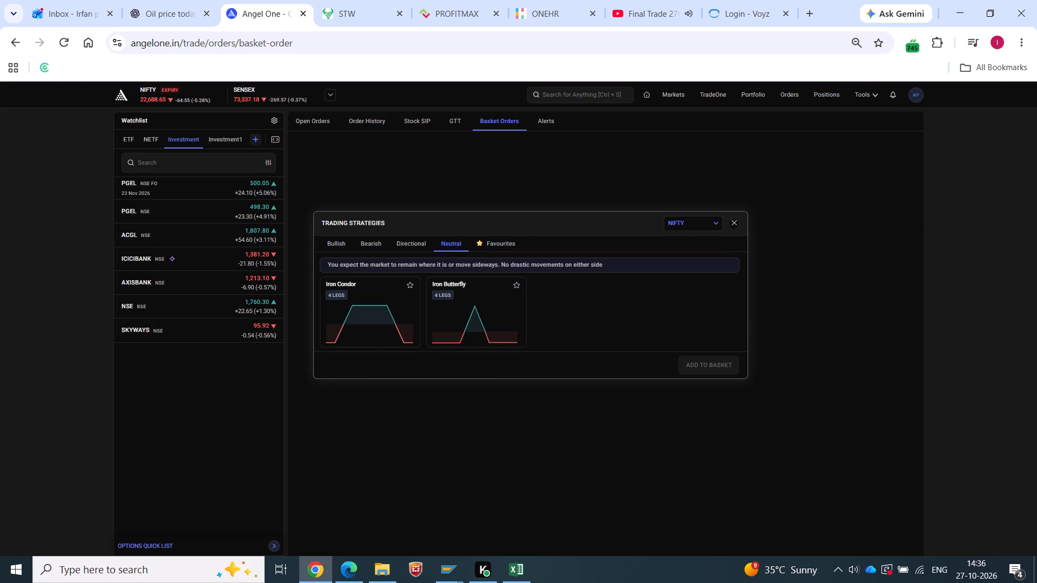
{"action": "left_click", "coordinate": [394, 316]}
{"action": "left_click", "coordinate": [702, 358]}
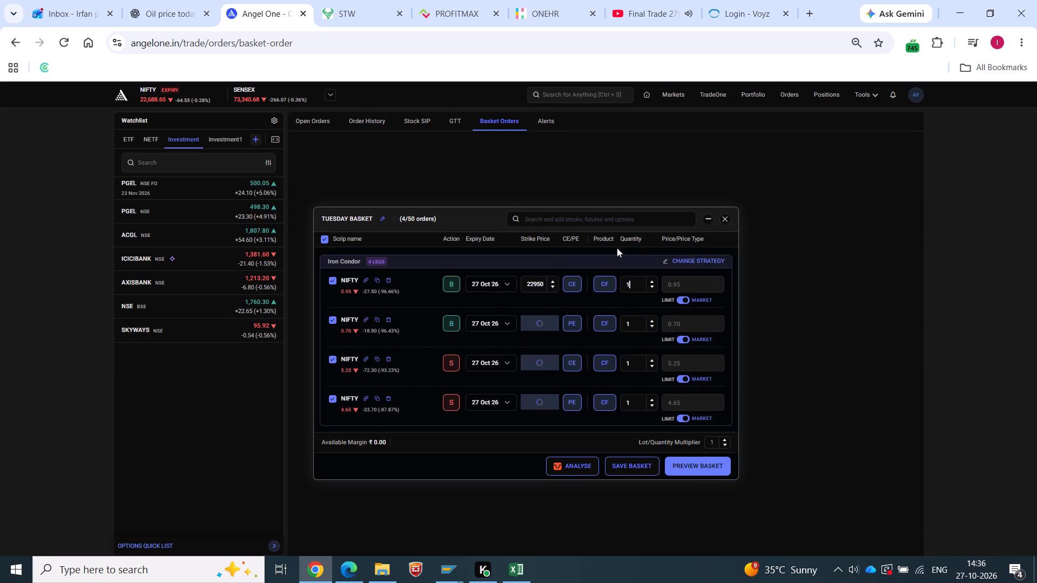
Change the strategy's underlying to PGEL and add the Iron Condor to the basket.
{"action": "left_click", "coordinate": [682, 239]}
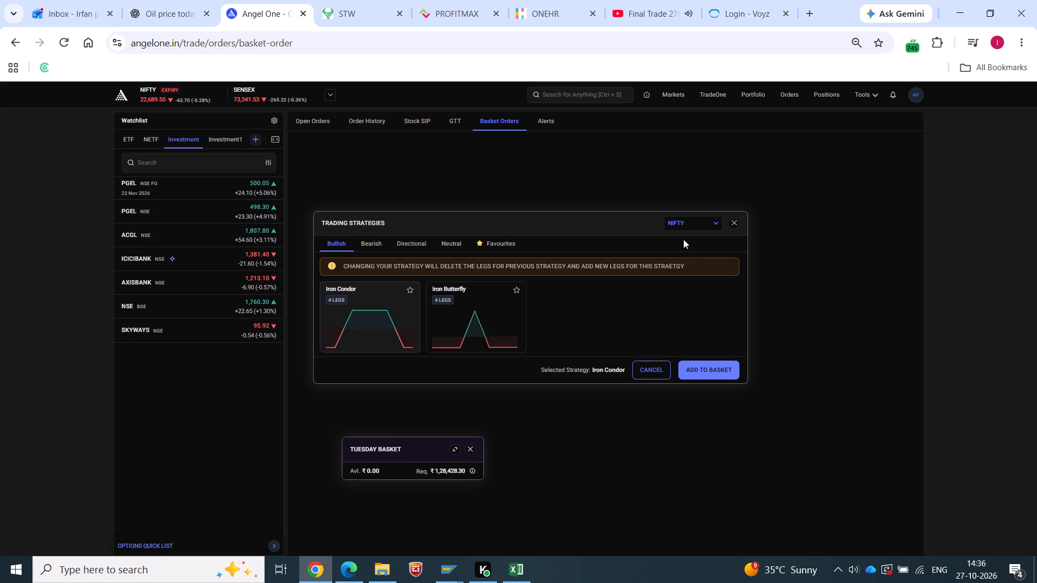
{"action": "left_click", "coordinate": [685, 223]}
{"action": "left_click", "coordinate": [729, 245]}
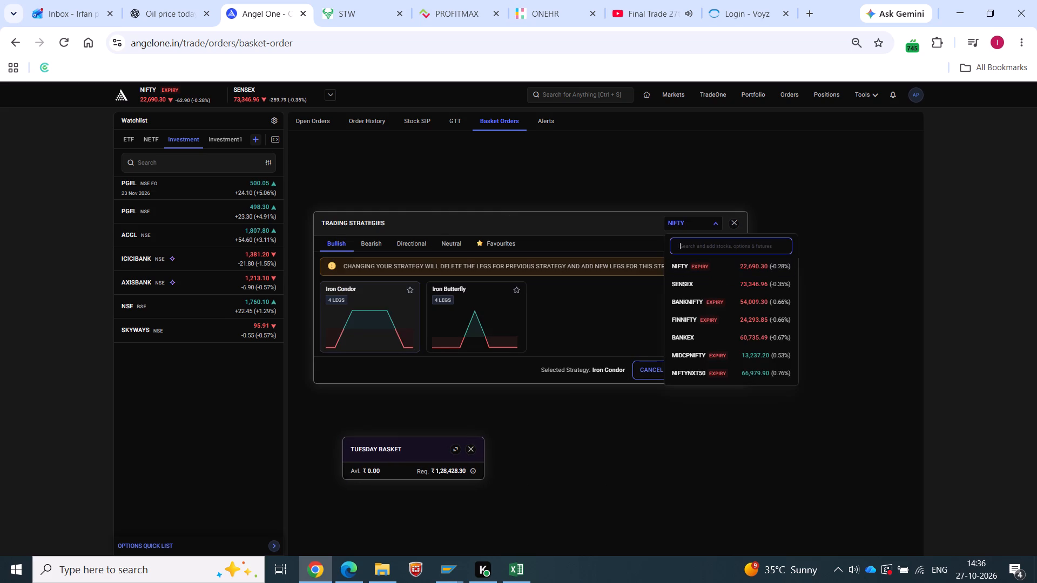
{"action": "type", "text": "PGEL"}
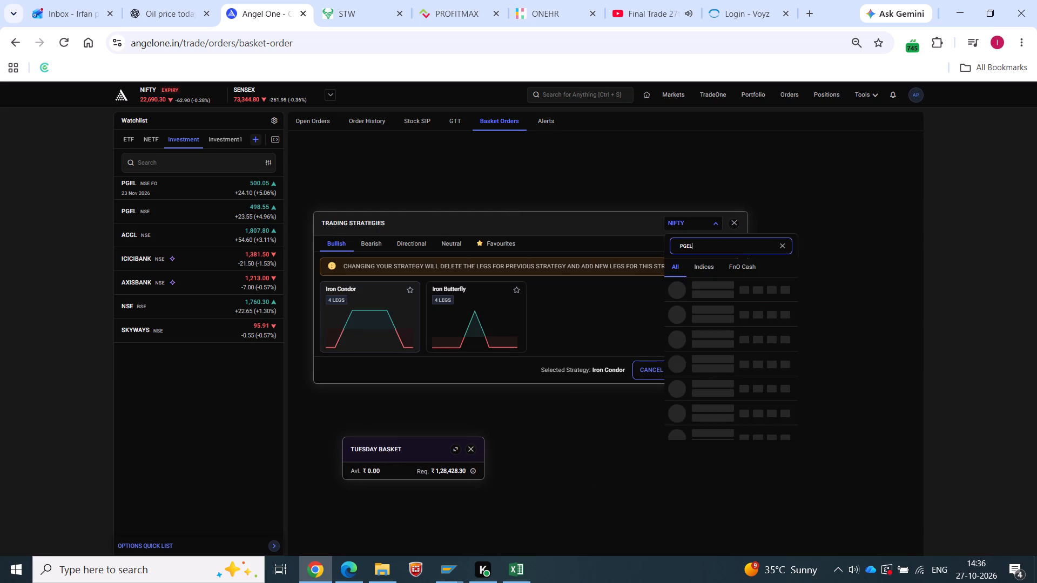
{"action": "left_click", "coordinate": [723, 297]}
{"action": "left_click", "coordinate": [700, 367]}
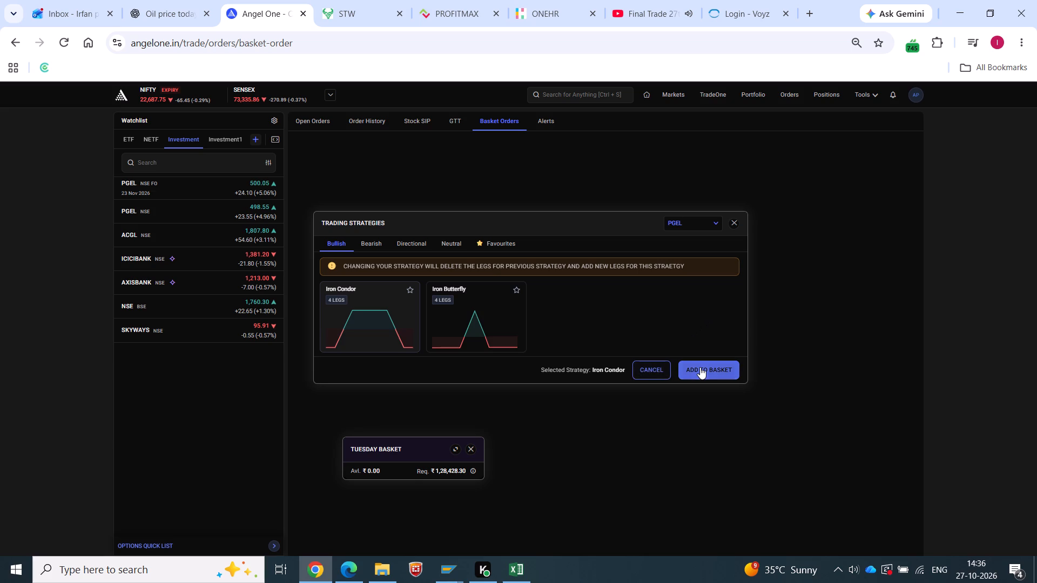
Set the expiry date of all four PGEL legs in the basket to 23 Nov 26.
{"action": "left_click", "coordinate": [479, 261]}
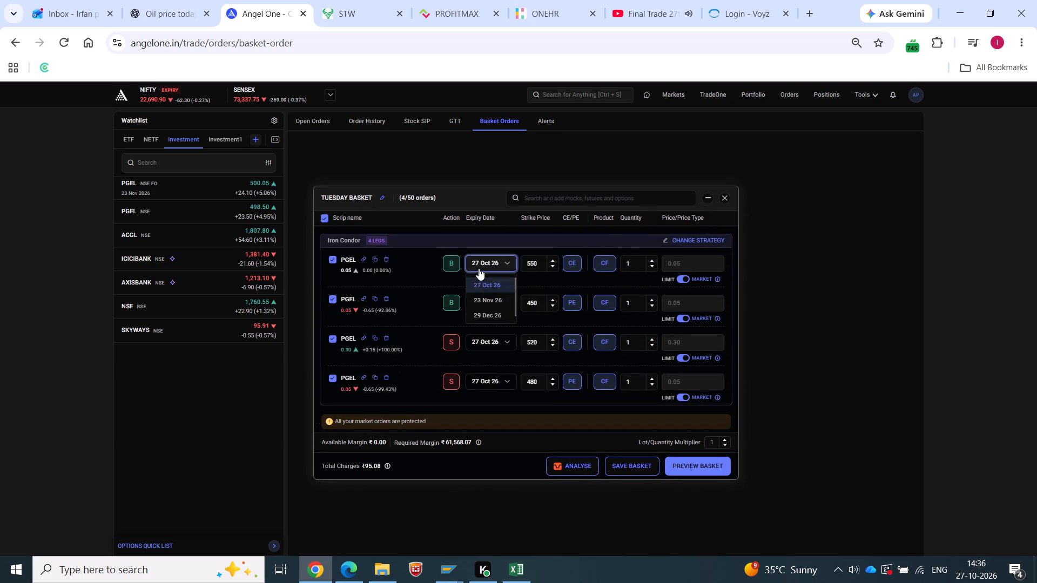
{"action": "left_click", "coordinate": [482, 295]}
{"action": "left_click", "coordinate": [482, 305]}
{"action": "left_click", "coordinate": [483, 339]}
{"action": "left_click", "coordinate": [484, 345]}
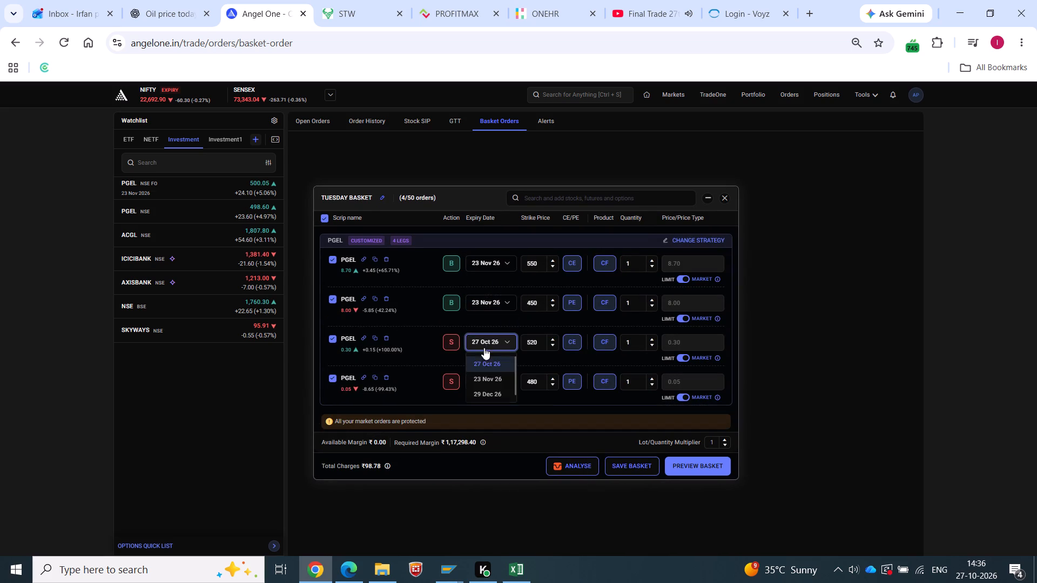
{"action": "left_click", "coordinate": [487, 375]}
{"action": "left_click", "coordinate": [487, 379]}
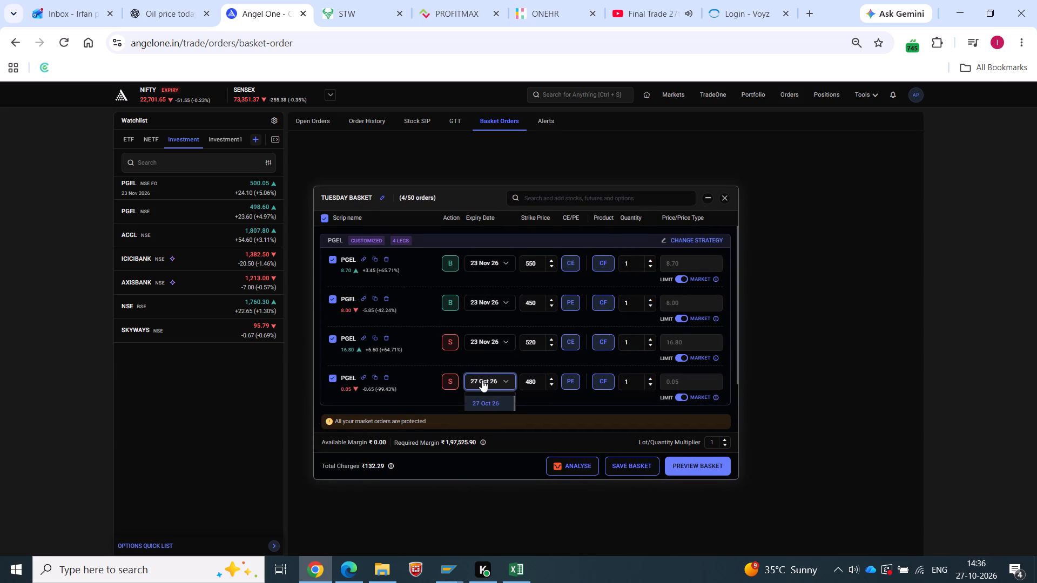
{"action": "scroll", "coordinate": [502, 323], "scroll_direction": "down", "scroll_amount": 3}
{"action": "left_click", "coordinate": [489, 391]}
{"action": "scroll", "coordinate": [386, 346], "scroll_direction": "up", "scroll_amount": 3}
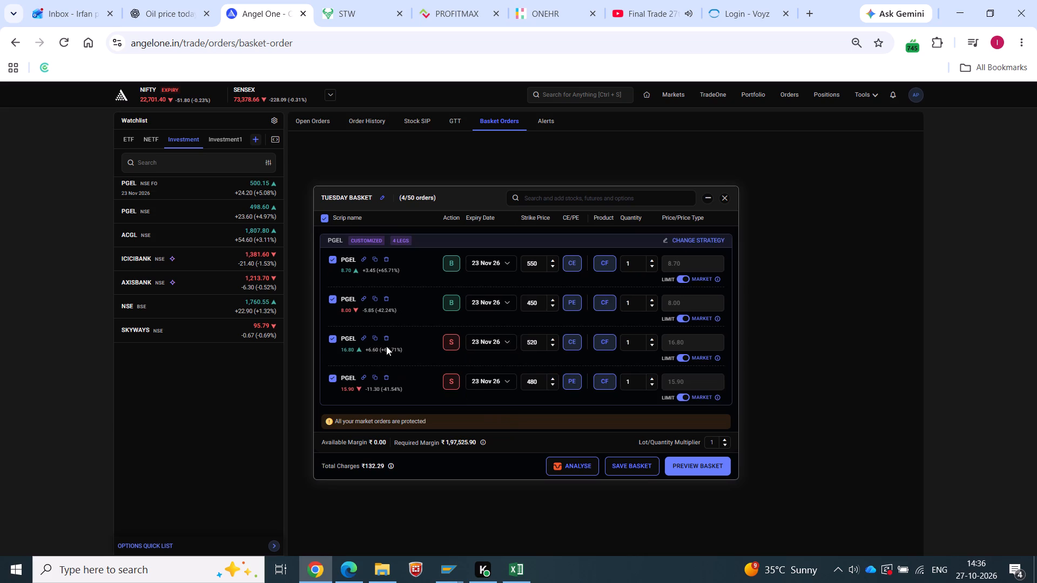
{"action": "scroll", "coordinate": [386, 346], "scroll_direction": "up", "scroll_amount": 5}
{"action": "scroll", "coordinate": [115, 227], "scroll_direction": "up", "scroll_amount": 6}
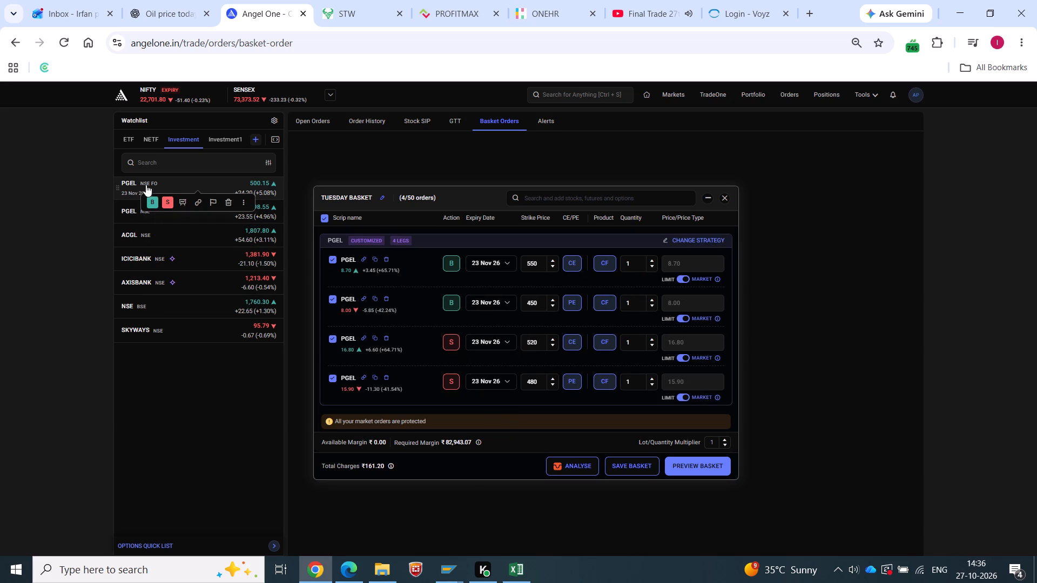
Open the PGEL option chain beside the basket and set its expiry to 23 Nov 2026.
{"action": "left_click", "coordinate": [199, 202]}
{"action": "left_click_drag", "start_coordinate": [483, 196], "coordinate": [551, 175]}
{"action": "left_click_drag", "start_coordinate": [538, 183], "coordinate": [722, 122]}
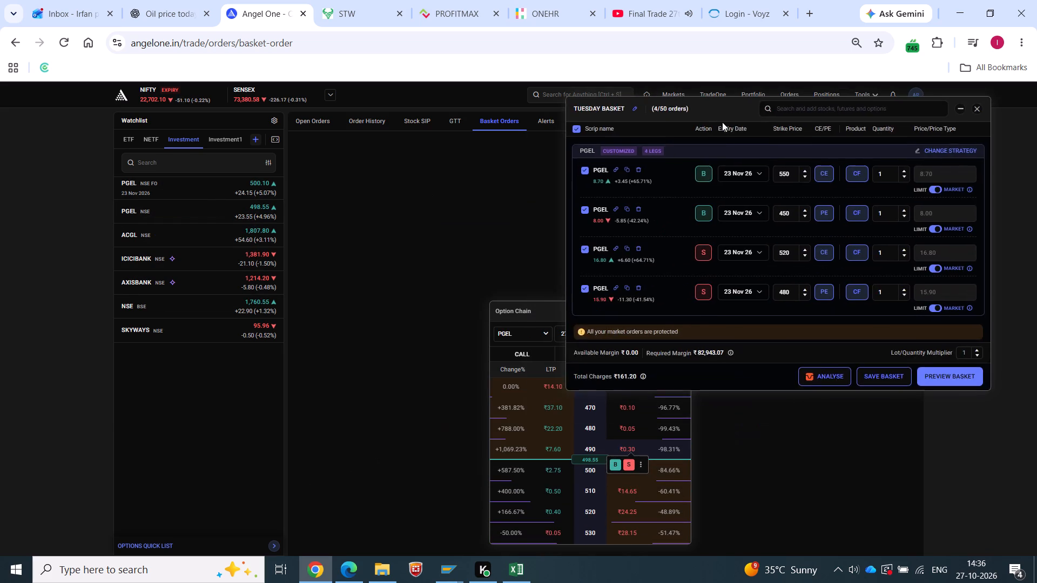
{"action": "left_click_drag", "start_coordinate": [722, 122], "coordinate": [725, 148]}
{"action": "left_click_drag", "start_coordinate": [521, 314], "coordinate": [120, 311]}
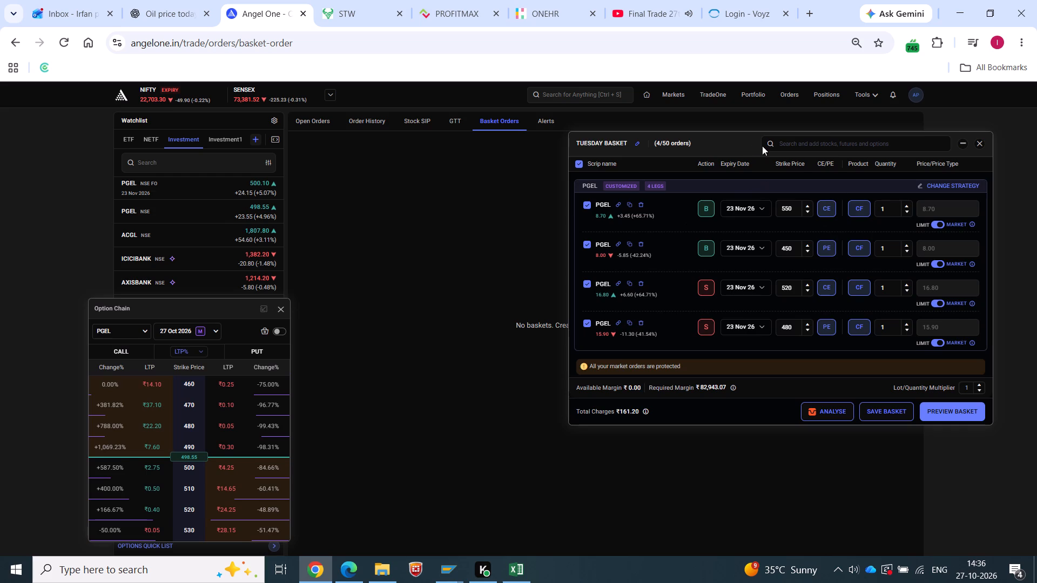
{"action": "left_click_drag", "start_coordinate": [711, 140], "coordinate": [467, 295]}
{"action": "left_click_drag", "start_coordinate": [199, 313], "coordinate": [220, 236]}
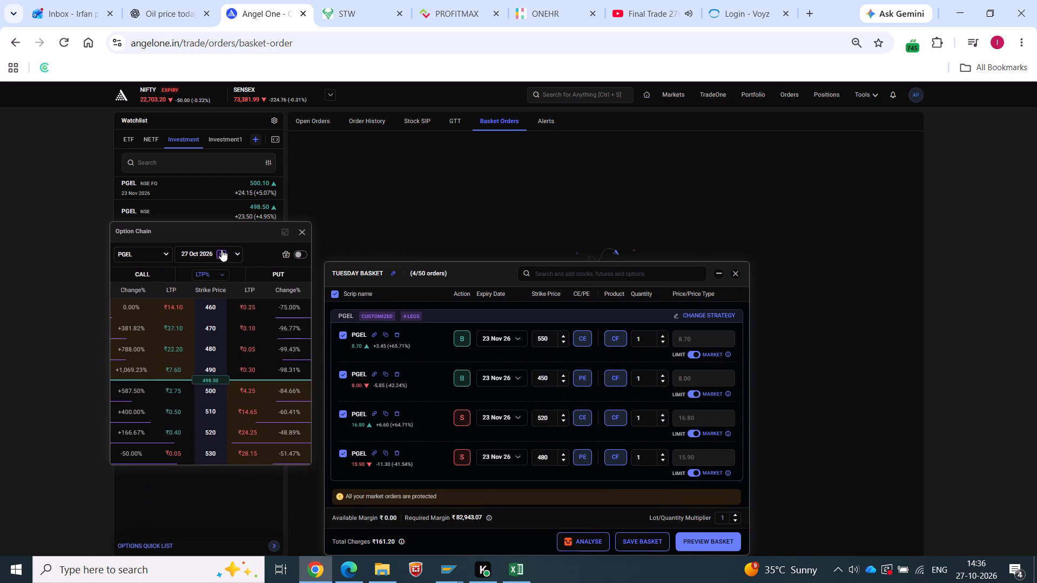
{"action": "left_click", "coordinate": [205, 254]}
{"action": "left_click", "coordinate": [197, 293]}
{"action": "left_click_drag", "start_coordinate": [184, 230], "coordinate": [183, 240]}
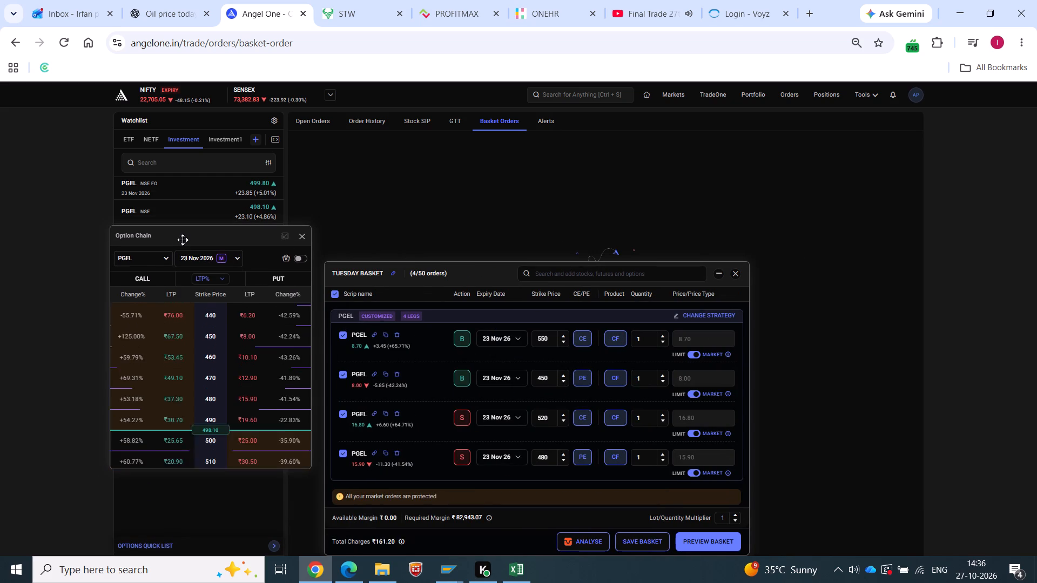
{"action": "left_click_drag", "start_coordinate": [183, 240], "coordinate": [179, 246]}
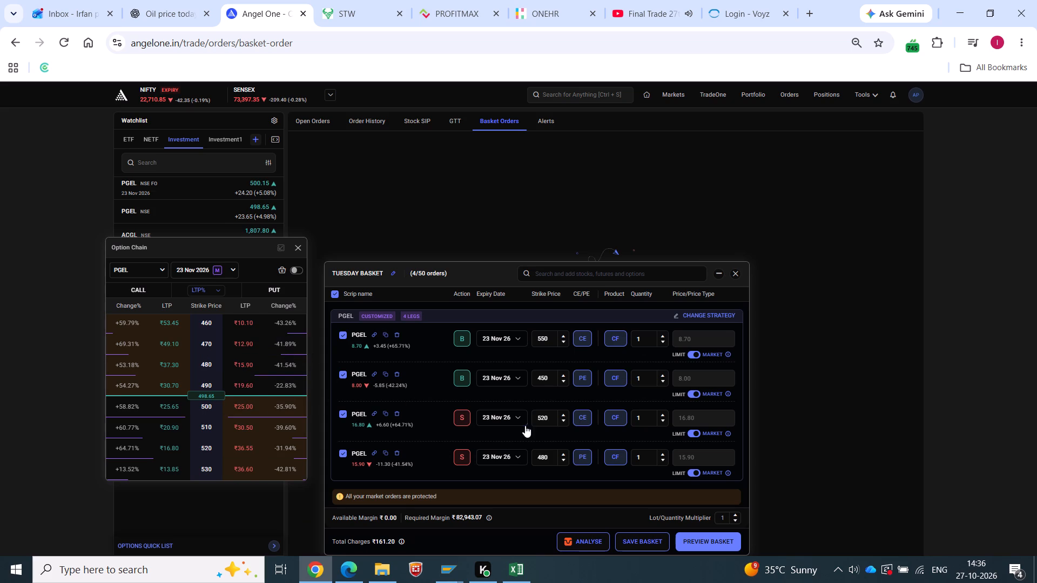
Set the strike price of the fourth leg, the PE sell, to 470.
{"action": "left_click_drag", "start_coordinate": [541, 458], "coordinate": [568, 466]}
{"action": "type", "text": "70"}
Turn the third basket leg into a PE buy at strike 440.
{"action": "left_click", "coordinate": [460, 423]}
{"action": "left_click", "coordinate": [587, 419]}
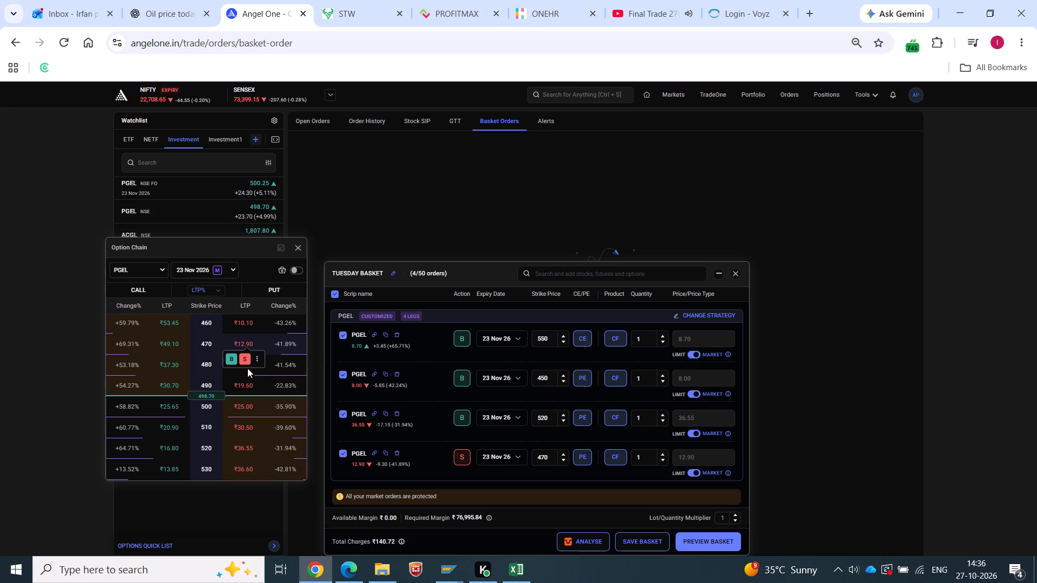
{"action": "scroll", "coordinate": [247, 368], "scroll_direction": "up", "scroll_amount": 1}
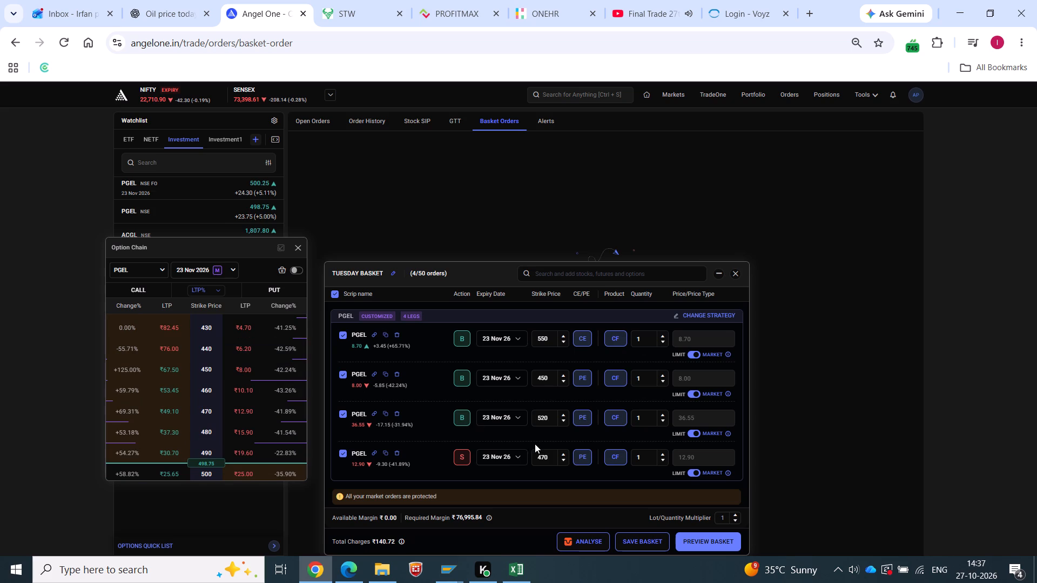
{"action": "left_click_drag", "start_coordinate": [536, 420], "coordinate": [558, 421]}
{"action": "type", "text": "440"}
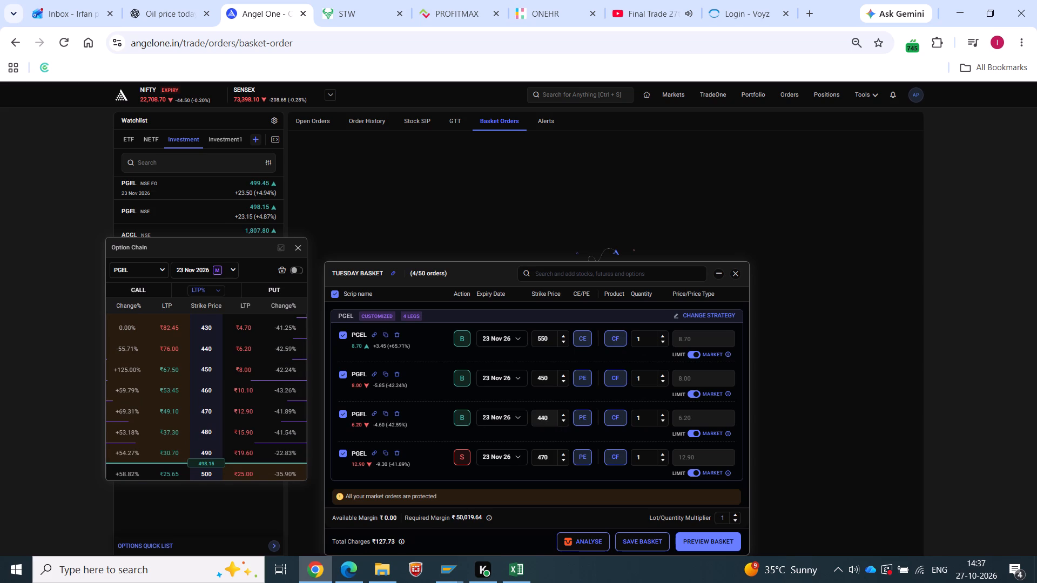
Turn the second basket leg into a CE sell at strike 540.
{"action": "left_click", "coordinate": [459, 370]}
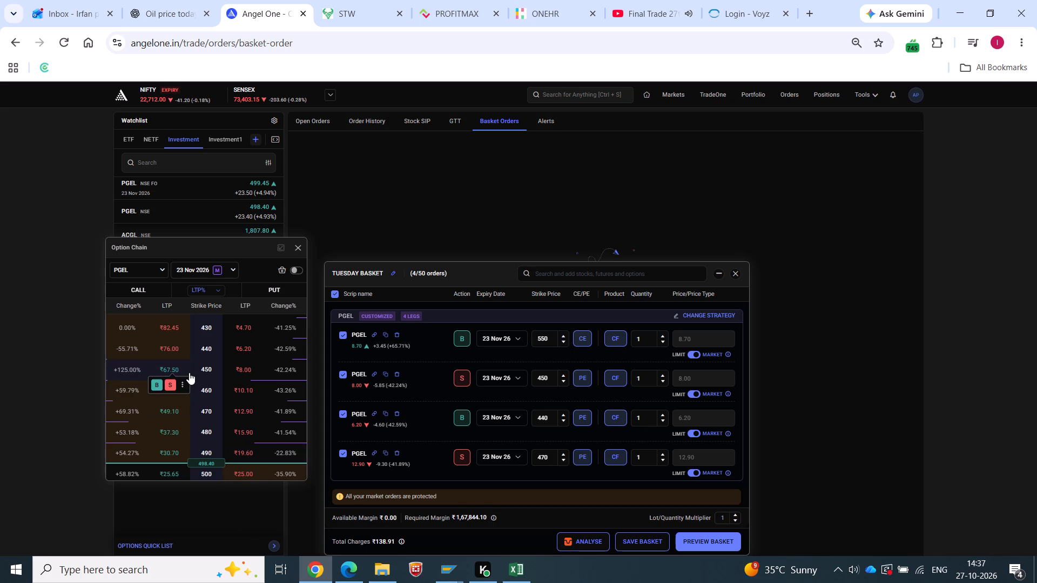
{"action": "scroll", "coordinate": [198, 372], "scroll_direction": "down", "scroll_amount": 2}
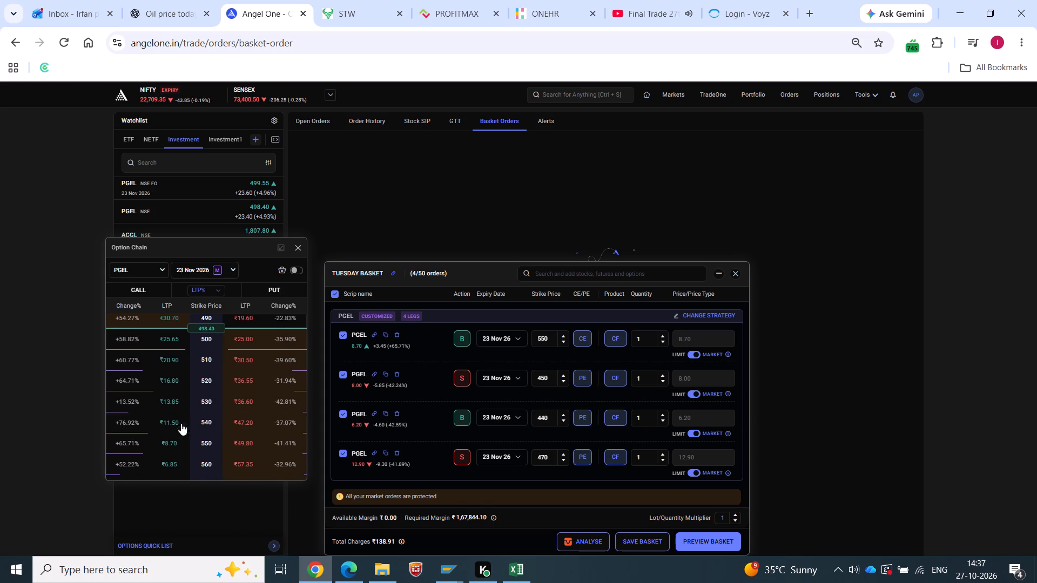
{"action": "left_click_drag", "start_coordinate": [538, 379], "coordinate": [573, 381]}
{"action": "type", "text": "540"}
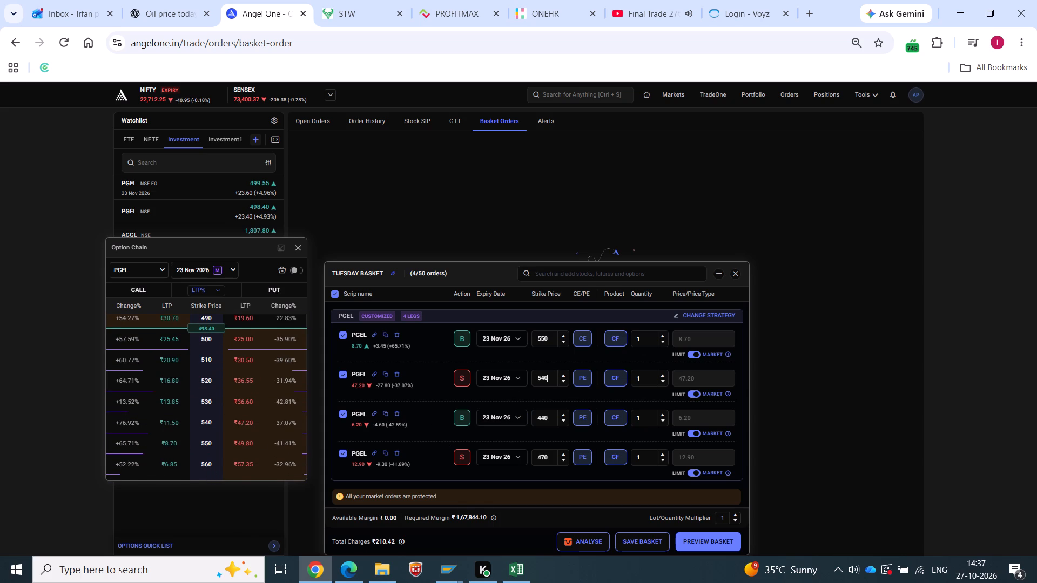
{"action": "left_click", "coordinate": [550, 342]}
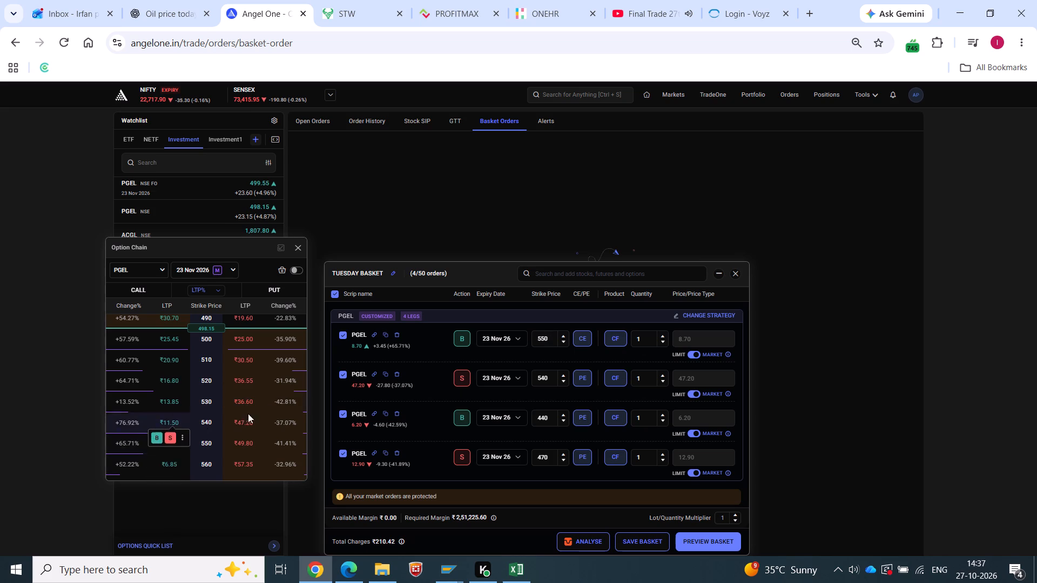
{"action": "left_click", "coordinate": [581, 377]}
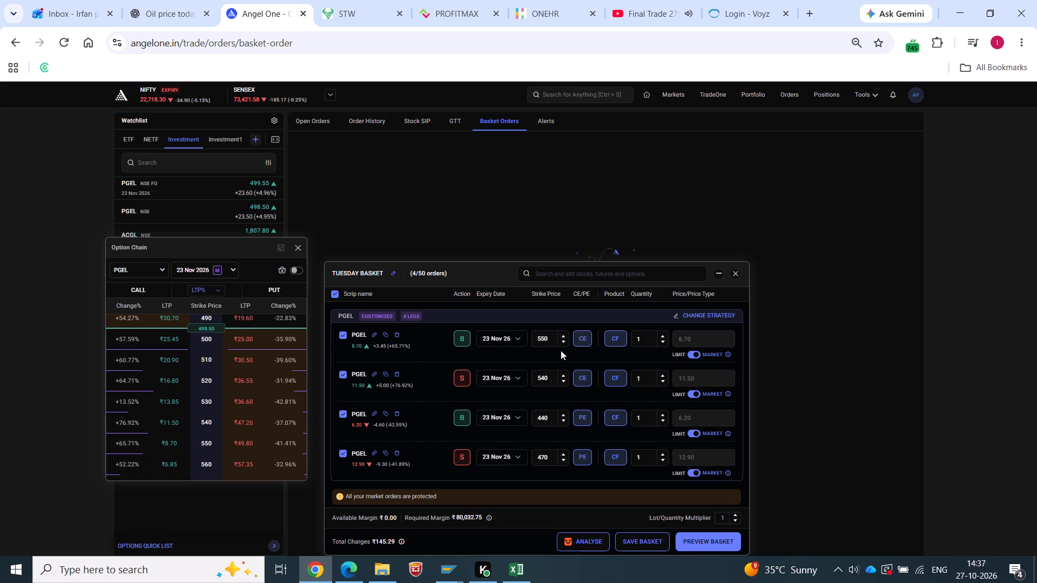
Set the strike price of the first PGEL basket leg, the CE buy, to 570.
{"action": "left_click", "coordinate": [550, 340]}
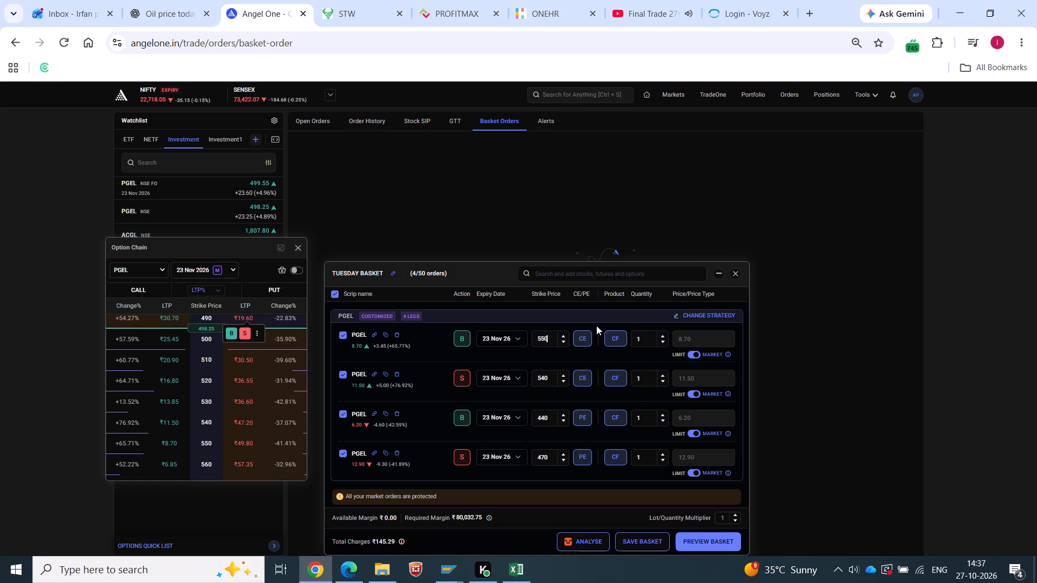
{"action": "scroll", "coordinate": [216, 388], "scroll_direction": "down", "scroll_amount": 1}
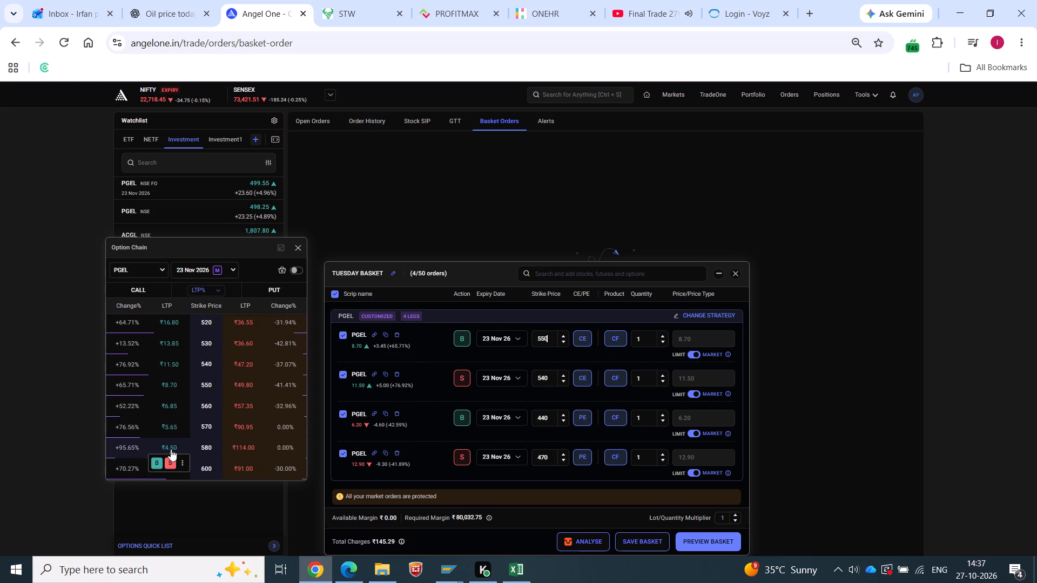
{"action": "left_click_drag", "start_coordinate": [541, 340], "coordinate": [618, 344]}
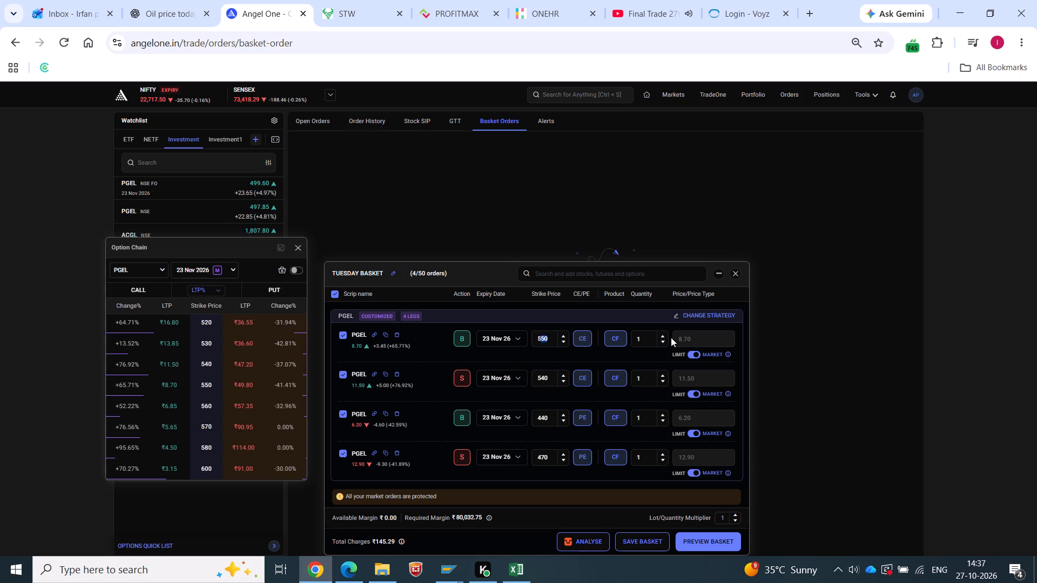
{"action": "type", "text": "70"}
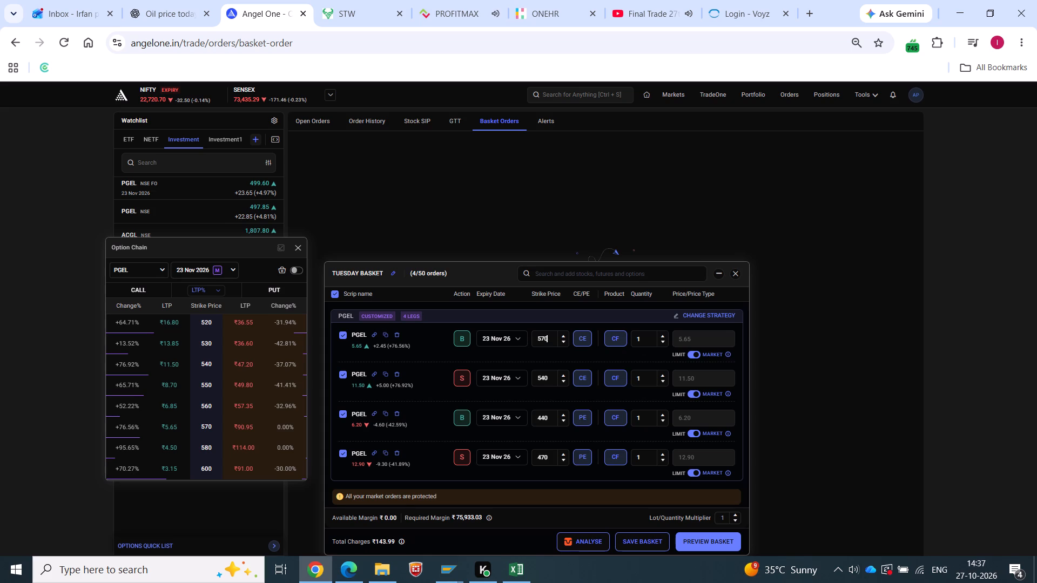
Switch to PROFITMAX, read the newest trading-call alerts, and return to Angel One.
{"action": "left_click", "coordinate": [449, 3]}
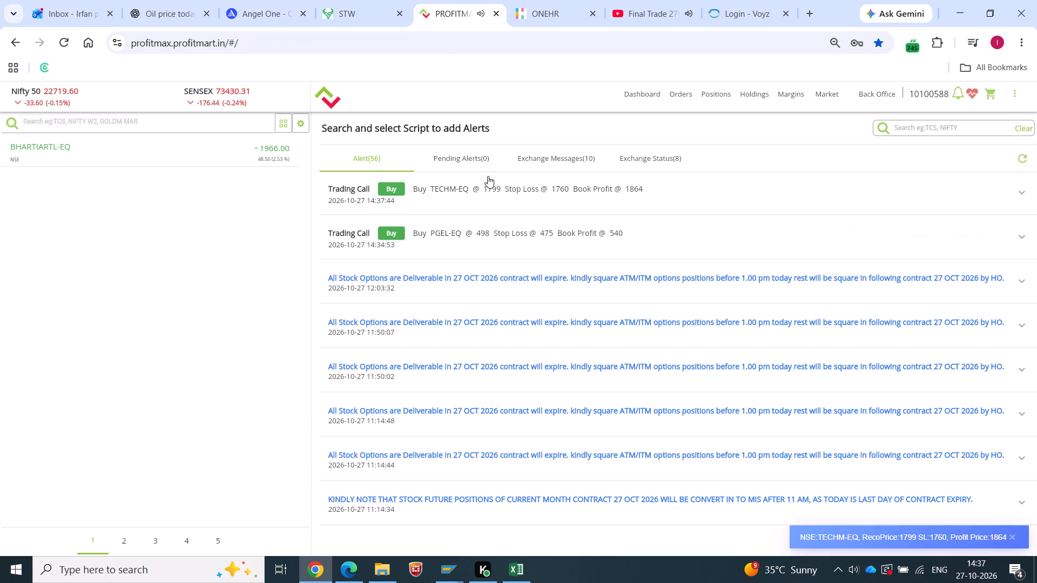
{"action": "left_click", "coordinate": [282, 0]}
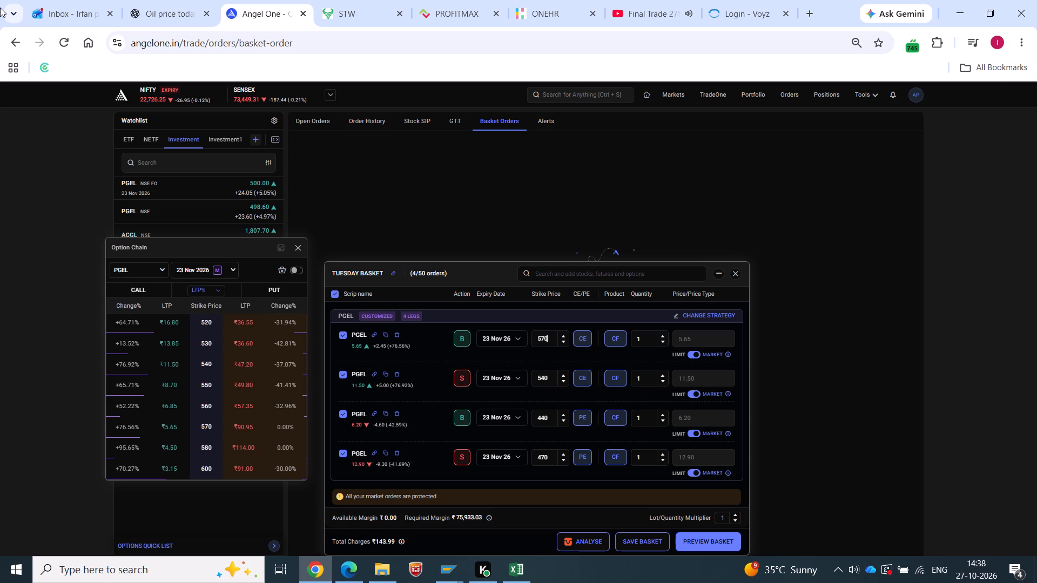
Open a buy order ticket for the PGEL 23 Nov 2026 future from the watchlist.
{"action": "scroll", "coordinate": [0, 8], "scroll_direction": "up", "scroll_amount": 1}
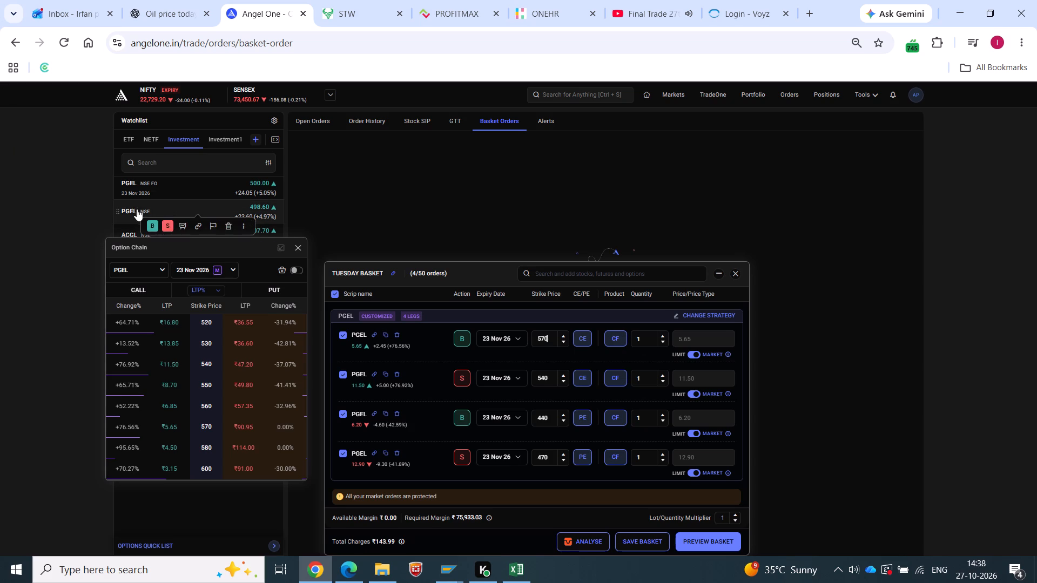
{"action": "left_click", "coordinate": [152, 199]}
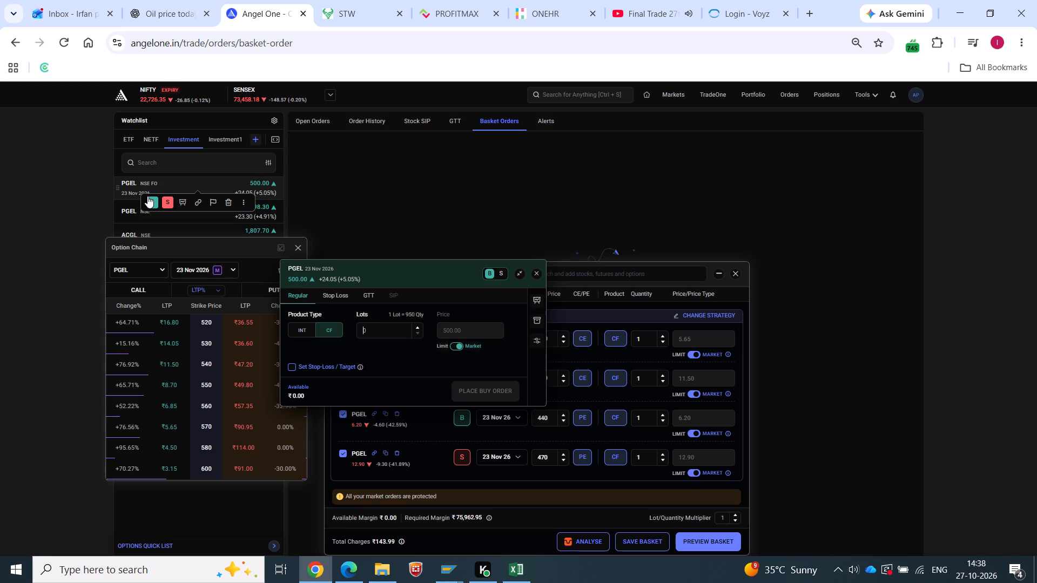
Replace the PGEL legs in TUESDAY BASKET with an Iron Condor on TECHM (NSE) and close the PGEL option chain.
{"action": "left_click", "coordinate": [695, 312]}
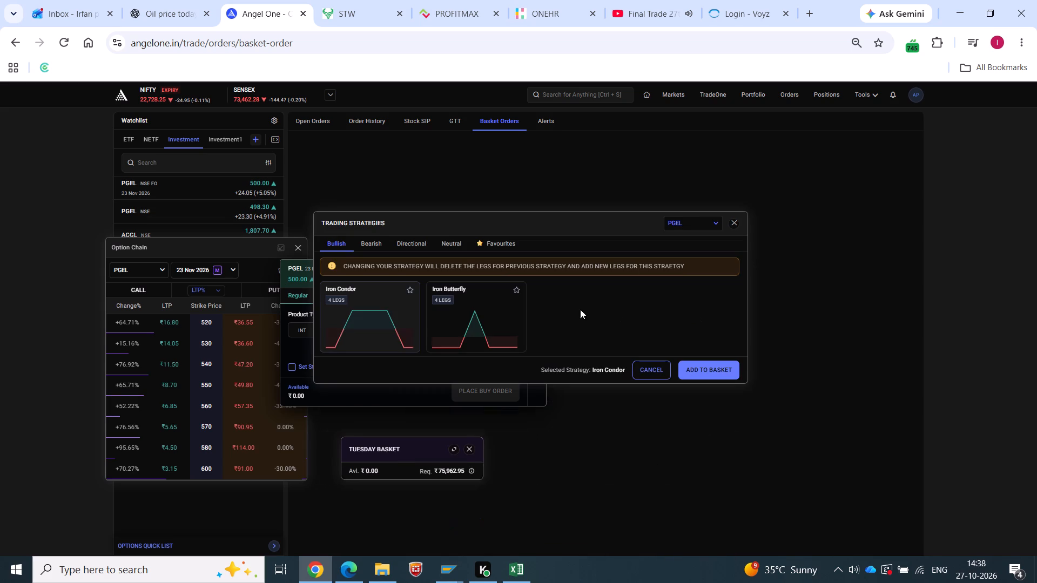
{"action": "left_click", "coordinate": [683, 220]}
{"action": "left_click", "coordinate": [702, 240]}
{"action": "type", "text": "techm"}
{"action": "scroll", "coordinate": [699, 231], "scroll_direction": "up", "scroll_amount": 1}
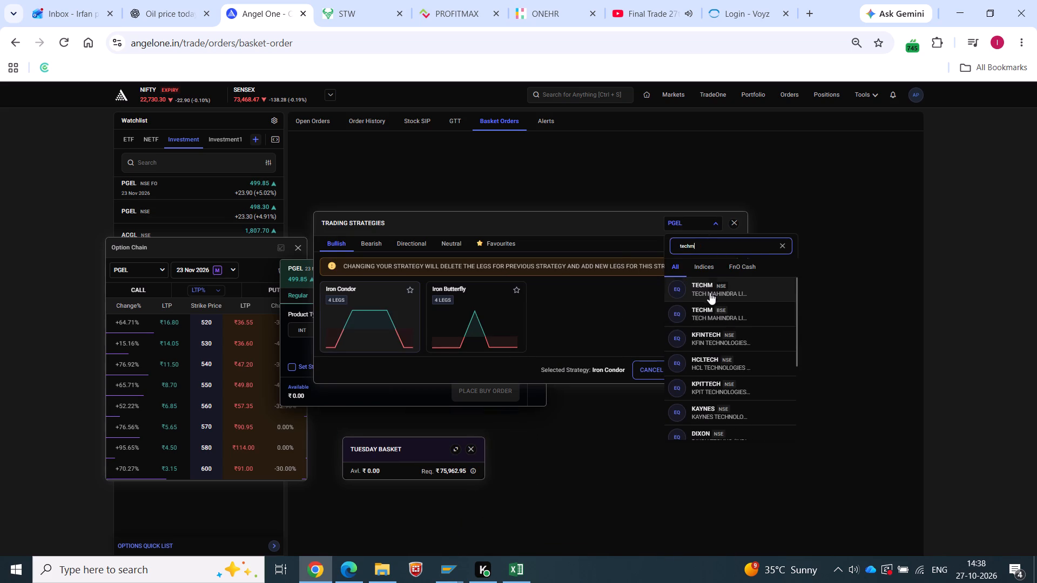
{"action": "left_click", "coordinate": [710, 292]}
{"action": "left_click", "coordinate": [721, 378]}
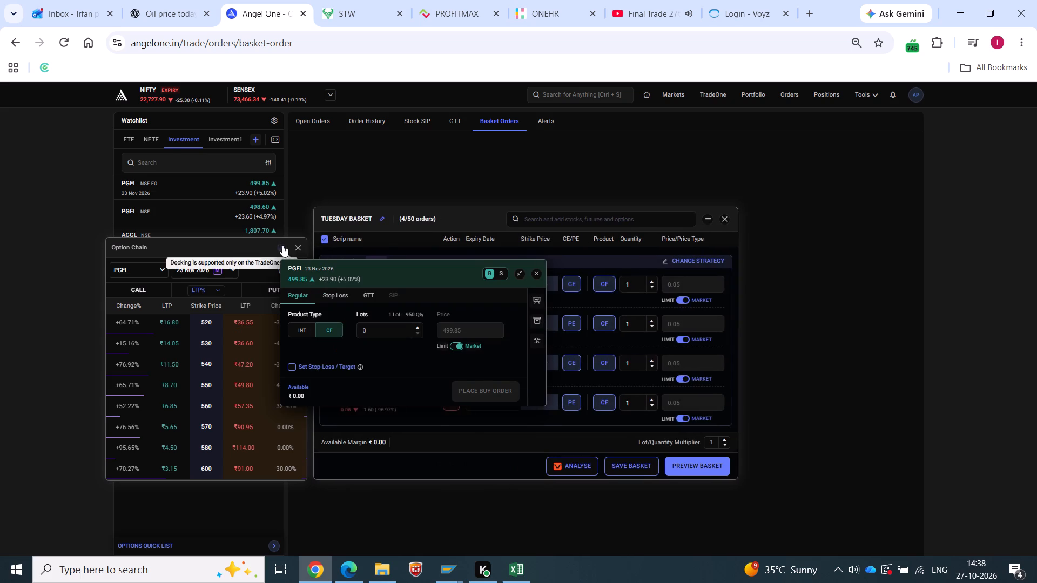
{"action": "left_click", "coordinate": [305, 248]}
{"action": "left_click", "coordinate": [299, 249]}
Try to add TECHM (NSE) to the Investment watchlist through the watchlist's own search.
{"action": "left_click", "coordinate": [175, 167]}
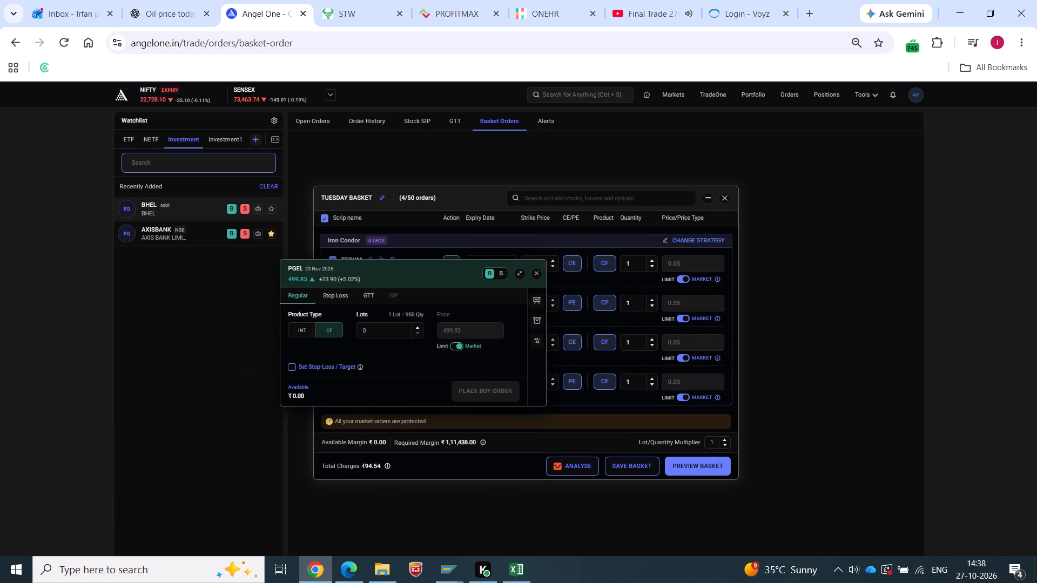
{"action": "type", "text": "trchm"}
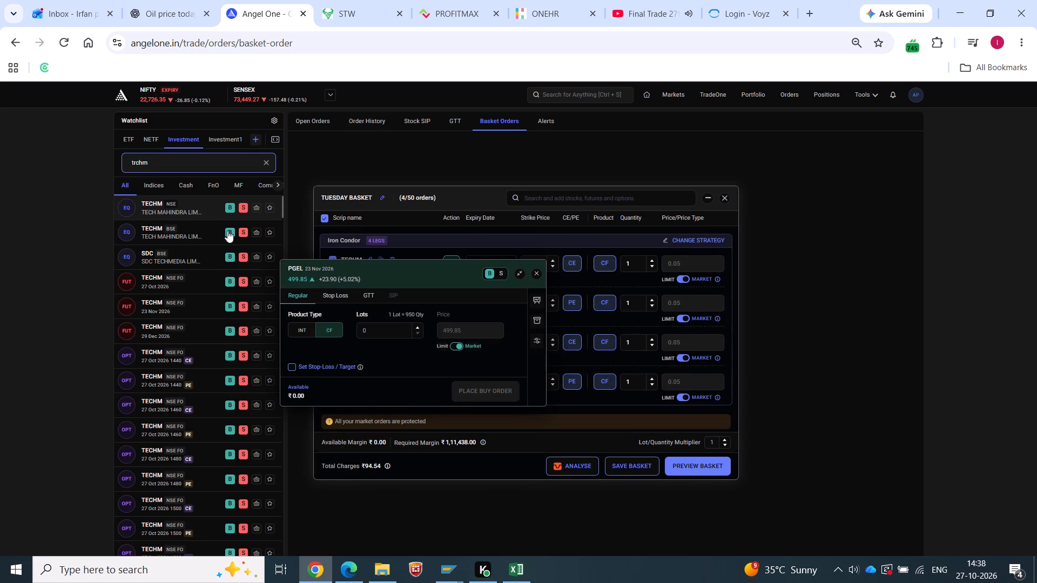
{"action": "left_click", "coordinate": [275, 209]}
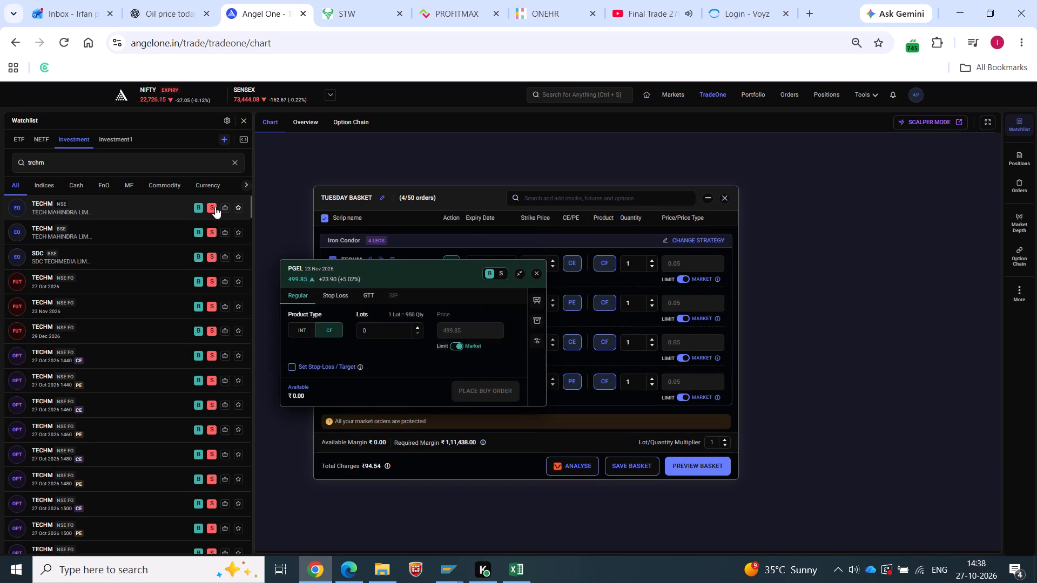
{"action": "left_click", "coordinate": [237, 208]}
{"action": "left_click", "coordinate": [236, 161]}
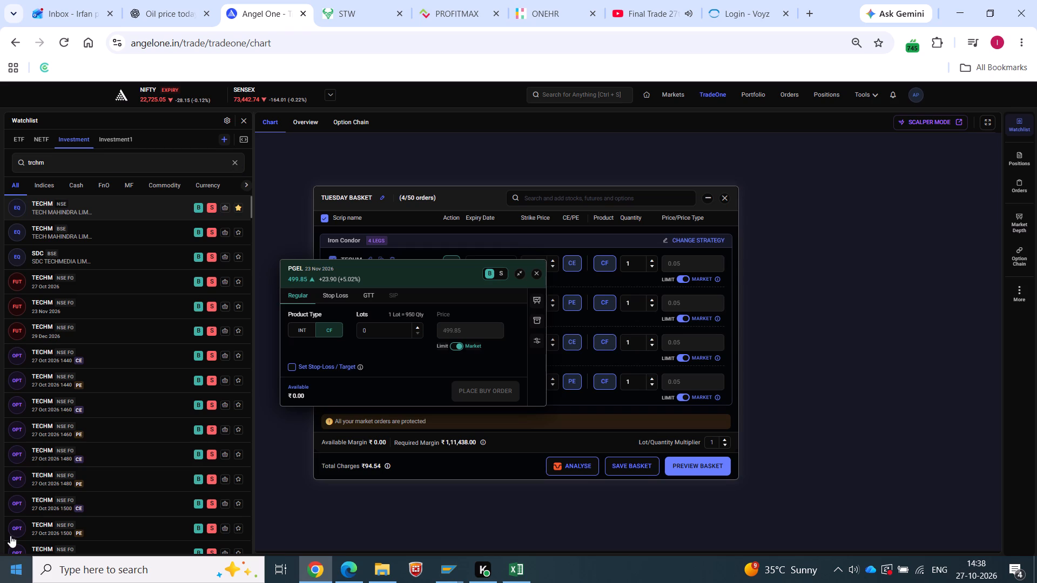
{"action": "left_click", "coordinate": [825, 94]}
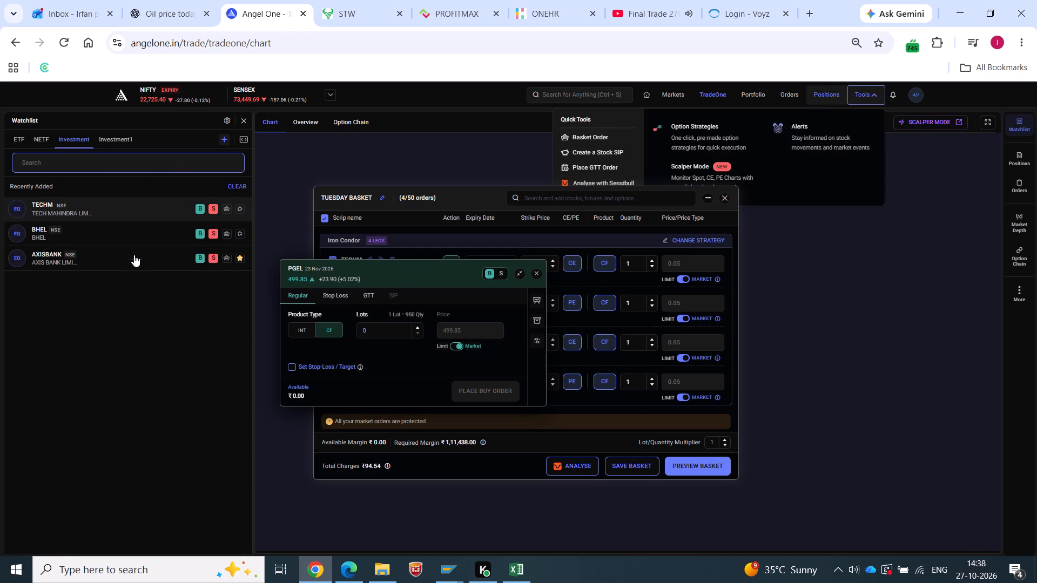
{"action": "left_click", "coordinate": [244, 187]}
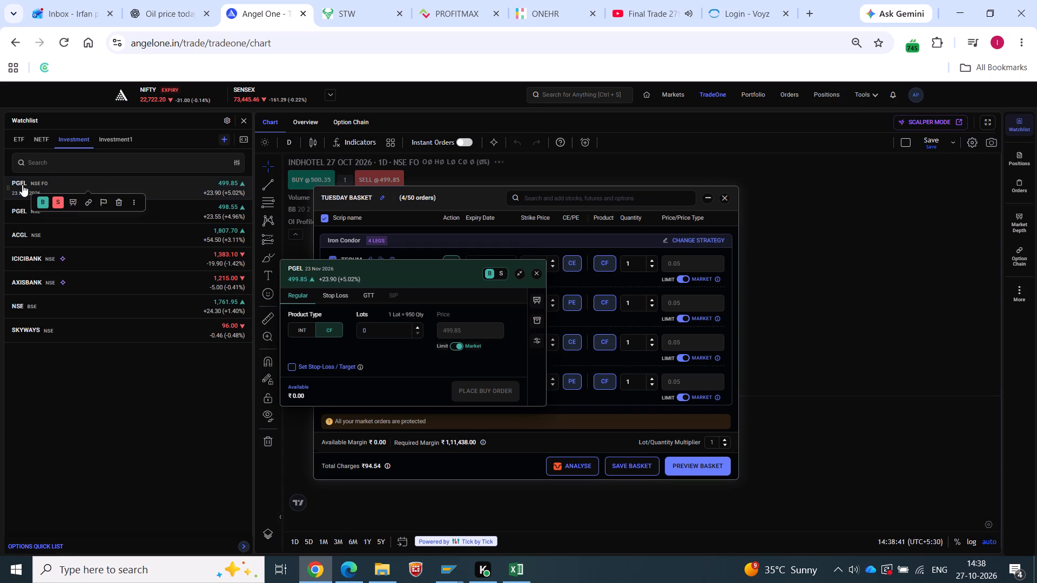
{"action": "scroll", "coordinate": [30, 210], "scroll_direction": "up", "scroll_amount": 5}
Find TECHM with the site-wide search and add its NSE listing to the Investment watchlist.
{"action": "left_click", "coordinate": [564, 96]}
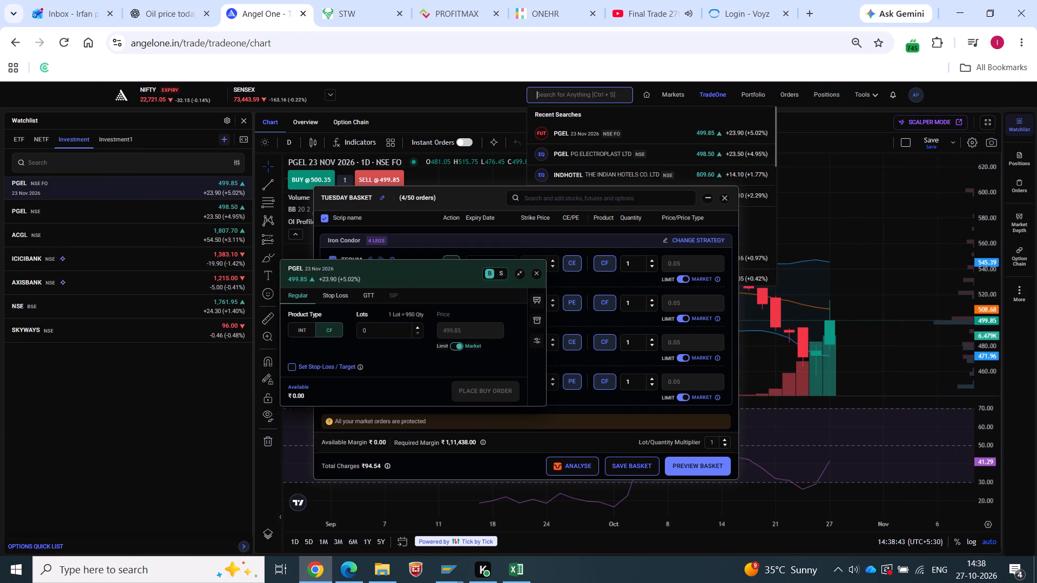
{"action": "type", "text": "techm"}
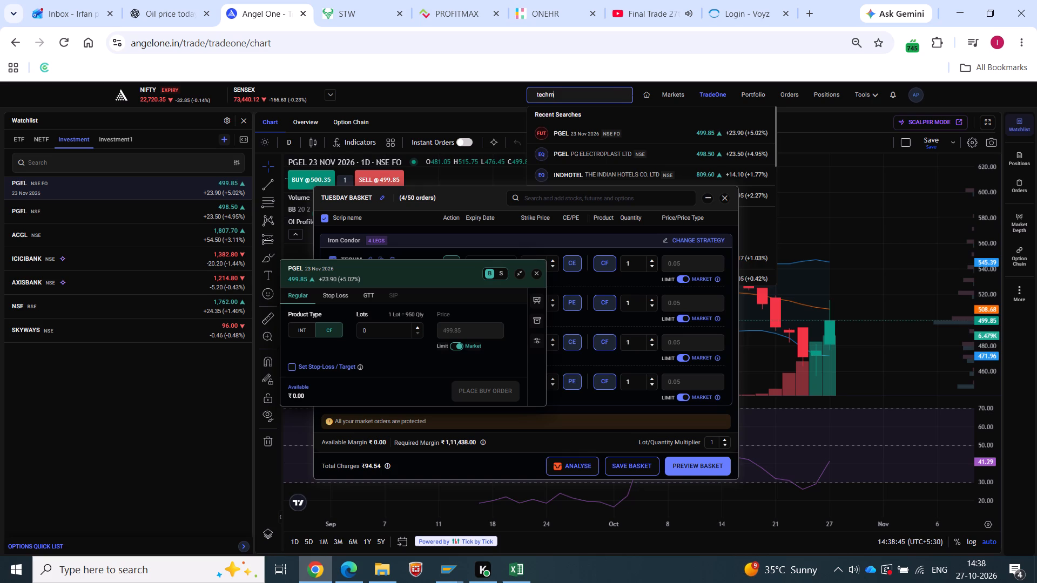
{"action": "scroll", "coordinate": [757, 147], "scroll_direction": "up", "scroll_amount": 4}
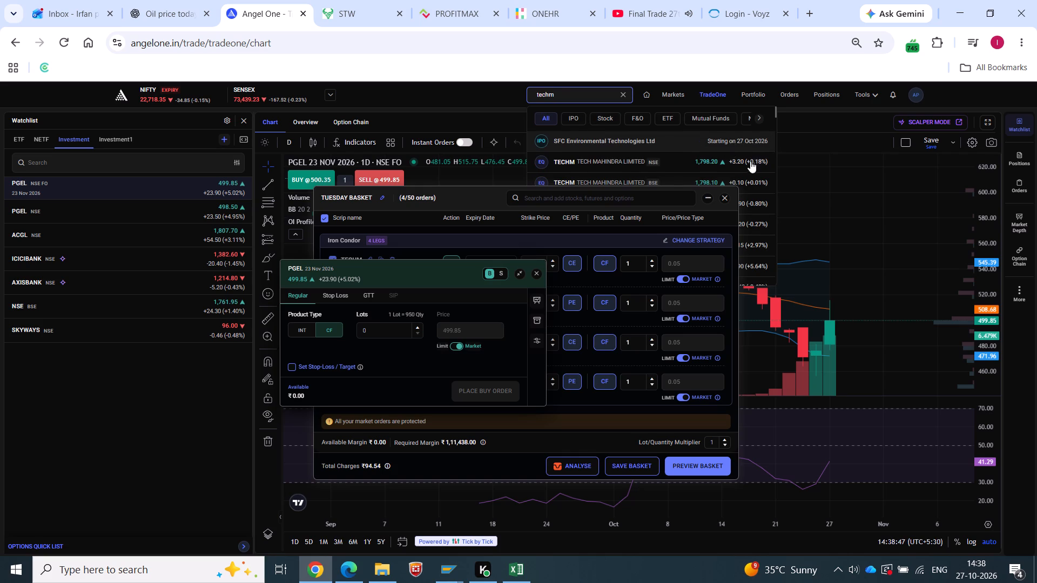
{"action": "left_click", "coordinate": [766, 160]}
Go to the Positions page and close the PGEL buy order ticket covering the basket.
{"action": "left_click", "coordinate": [831, 91]}
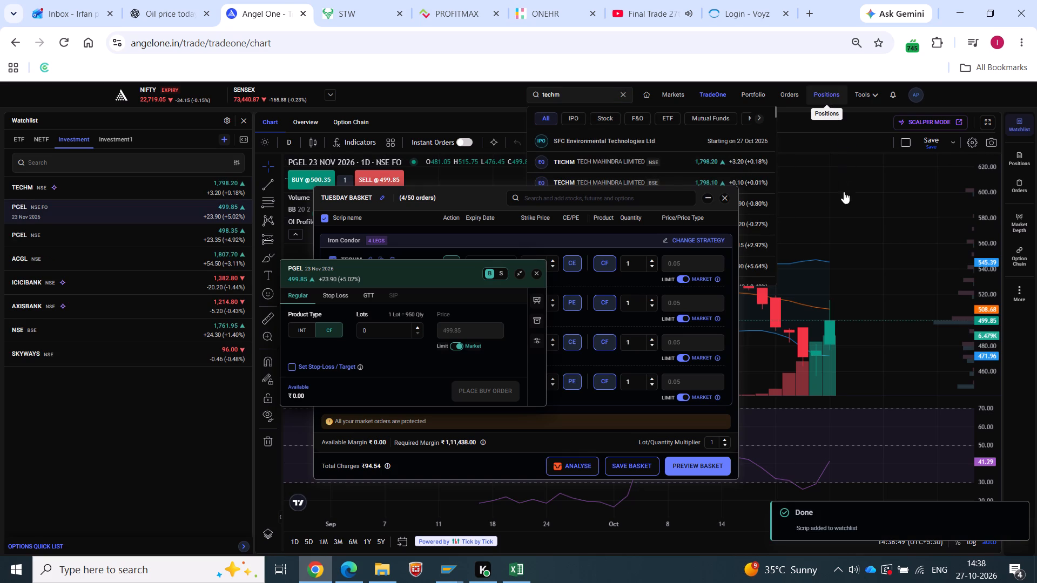
{"action": "key", "text": "r"}
{"action": "left_click", "coordinate": [537, 276]}
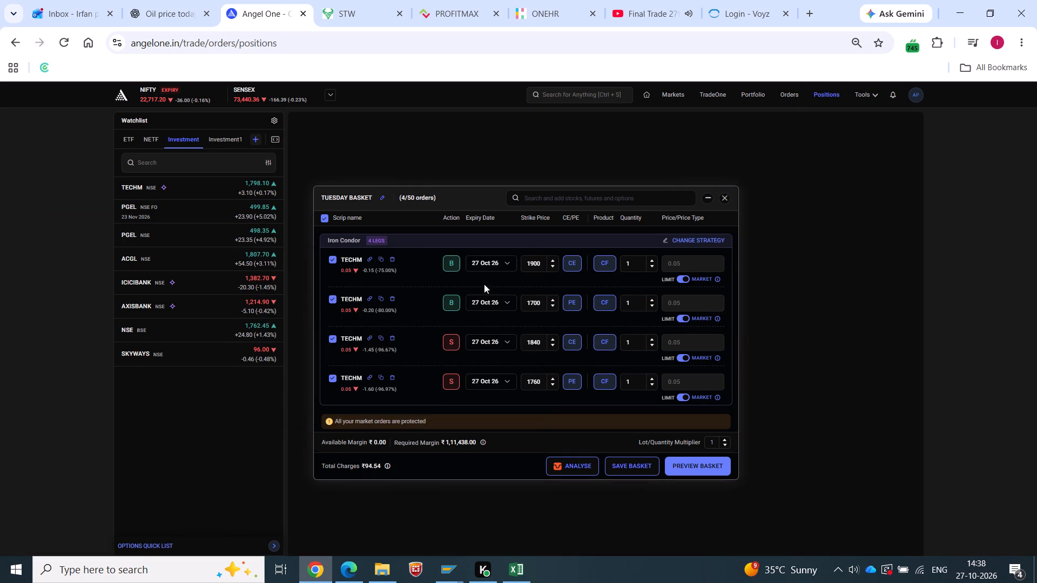
Set the expiry date of all four TECHM basket legs to 23 Nov 26.
{"action": "left_click_drag", "start_coordinate": [482, 262], "coordinate": [484, 270]}
{"action": "double_click", "coordinate": [490, 302]}
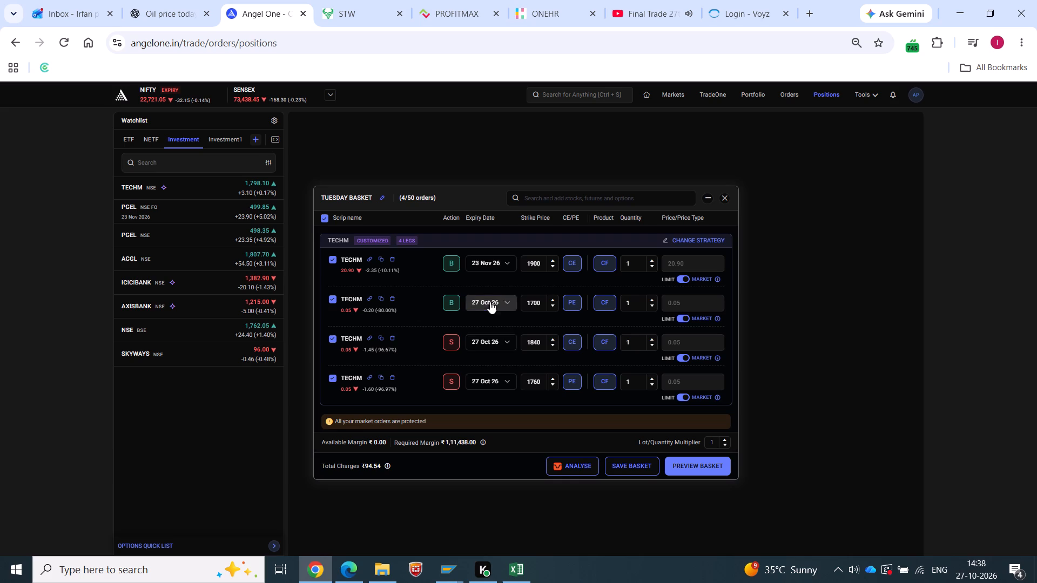
{"action": "left_click", "coordinate": [491, 335]}
{"action": "left_click", "coordinate": [490, 343]}
{"action": "left_click", "coordinate": [496, 381]}
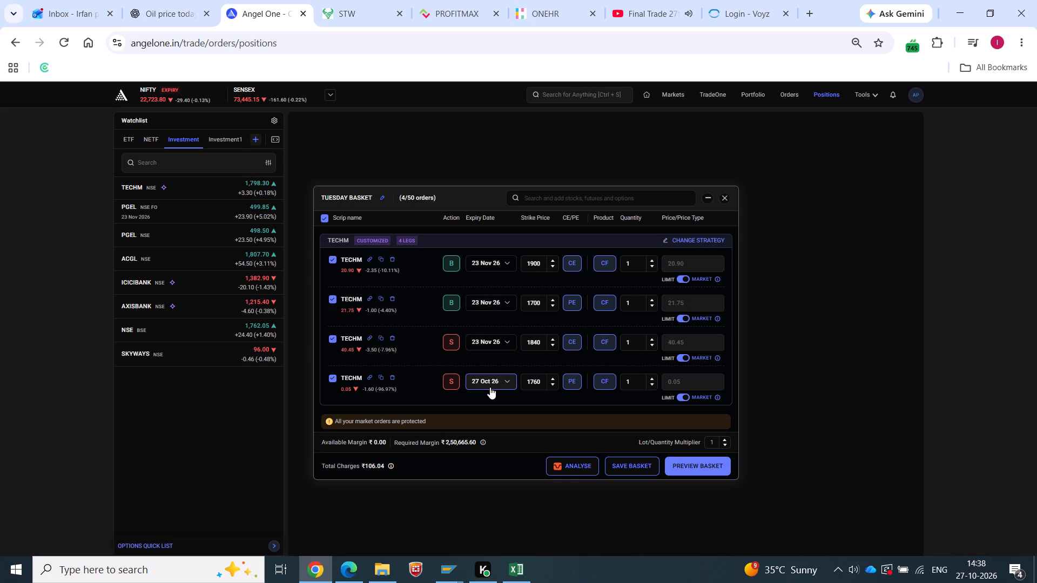
{"action": "left_click", "coordinate": [490, 387]}
{"action": "scroll", "coordinate": [488, 370], "scroll_direction": "down", "scroll_amount": 1}
{"action": "left_click", "coordinate": [486, 390]}
{"action": "scroll", "coordinate": [507, 331], "scroll_direction": "up", "scroll_amount": 4}
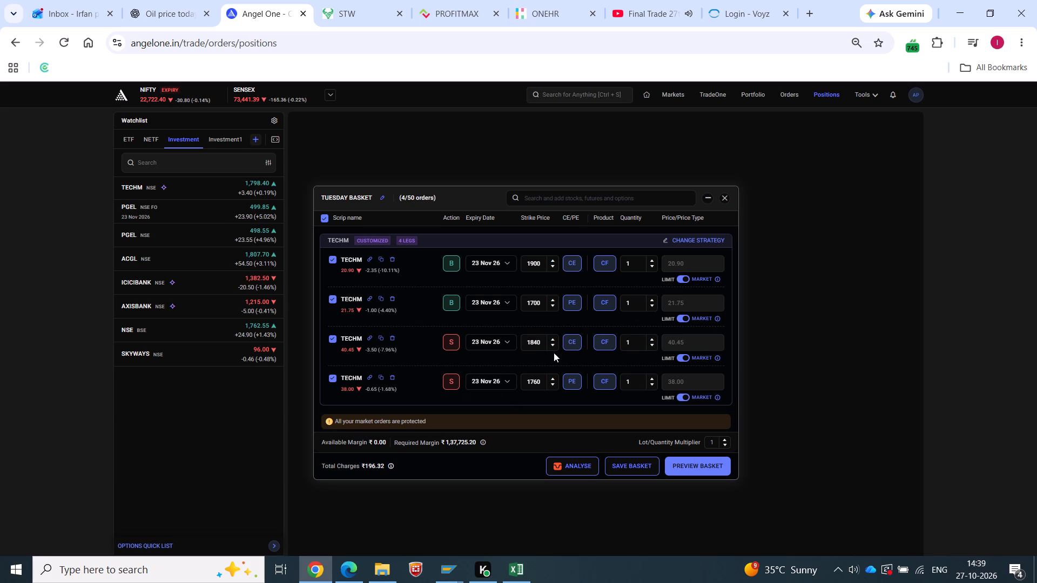
Turn the third TECHM leg into a PE buy and the second leg into a CE sell.
{"action": "left_click", "coordinate": [574, 344]}
{"action": "left_click", "coordinate": [449, 343]}
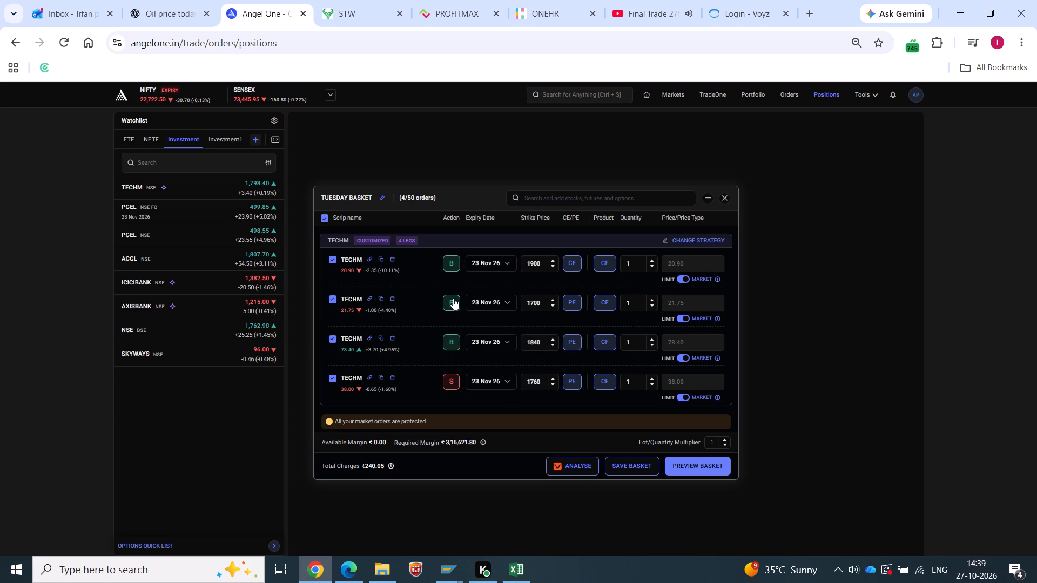
{"action": "left_click", "coordinate": [452, 302]}
{"action": "left_click", "coordinate": [565, 299]}
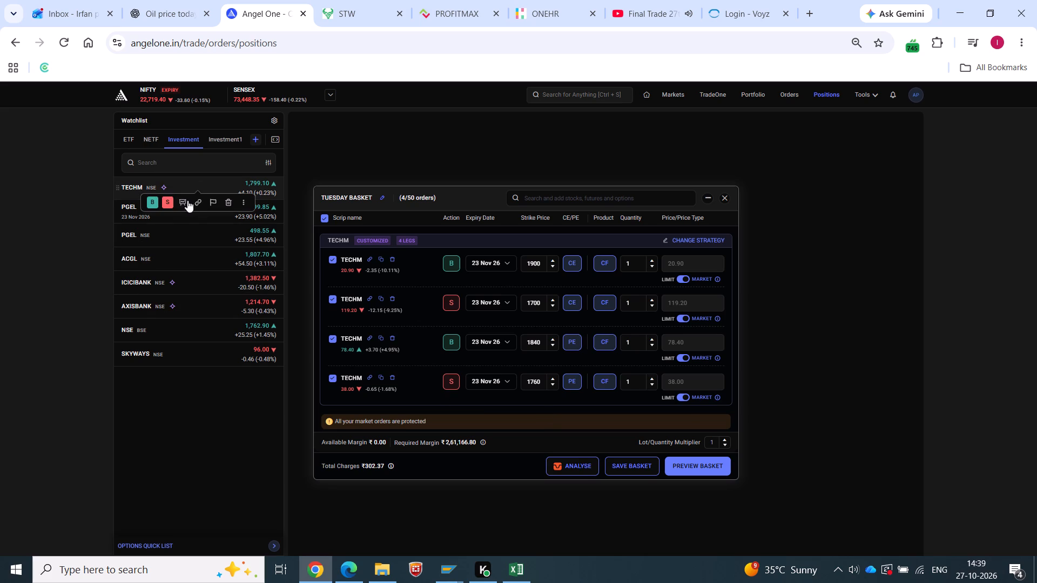
Open the TECHM option chain, place it beside the basket, and set its expiry to 23 Nov 2026.
{"action": "left_click", "coordinate": [198, 205]}
{"action": "left_click_drag", "start_coordinate": [469, 198], "coordinate": [521, 189]}
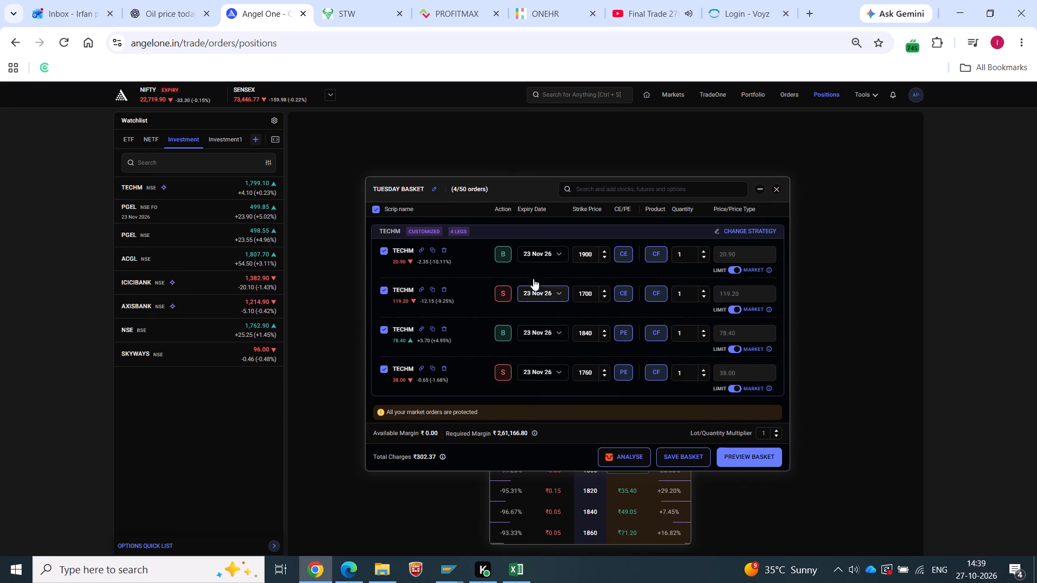
{"action": "left_click_drag", "start_coordinate": [513, 189], "coordinate": [825, 284]}
{"action": "left_click_drag", "start_coordinate": [565, 315], "coordinate": [307, 305]}
{"action": "left_click_drag", "start_coordinate": [771, 275], "coordinate": [732, 267]}
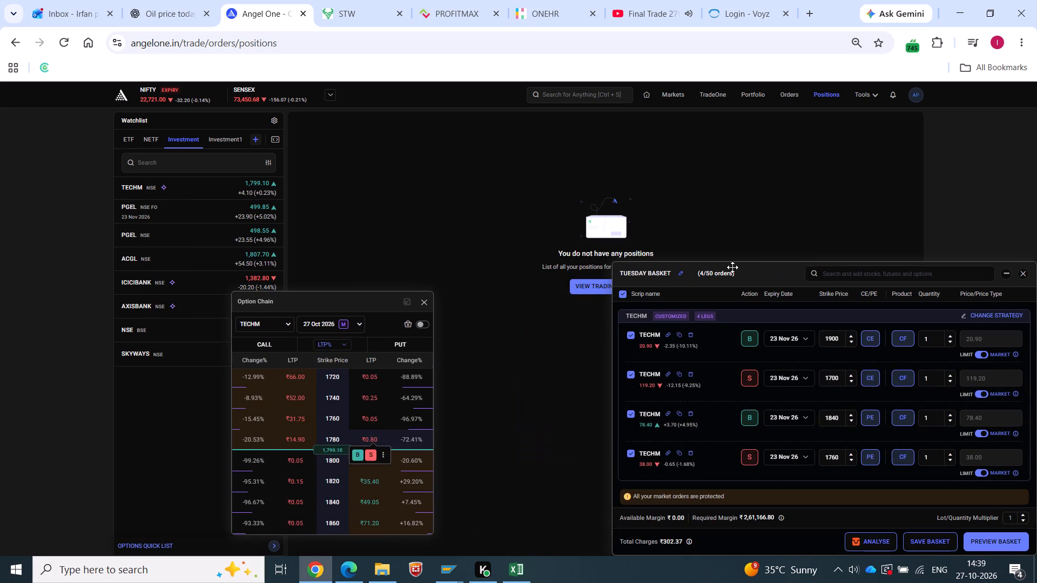
{"action": "left_click_drag", "start_coordinate": [732, 267], "coordinate": [647, 177]}
{"action": "left_click_drag", "start_coordinate": [330, 307], "coordinate": [321, 301]}
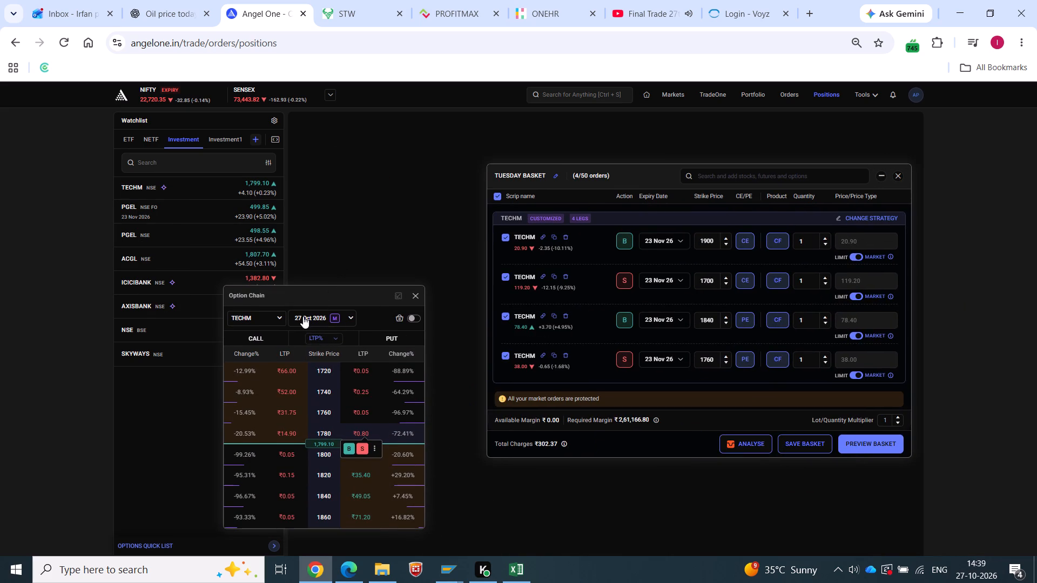
{"action": "left_click", "coordinate": [303, 316]}
{"action": "left_click", "coordinate": [309, 358]}
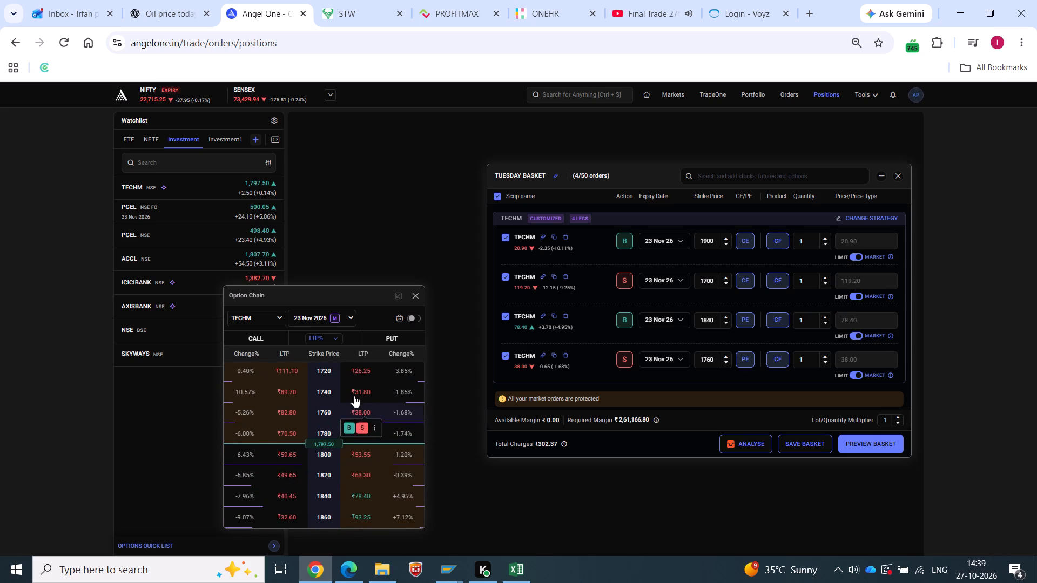
Set the strike price of the fourth TECHM leg, the PE sell, to 1740.
{"action": "left_click_drag", "start_coordinate": [707, 360], "coordinate": [803, 369]}
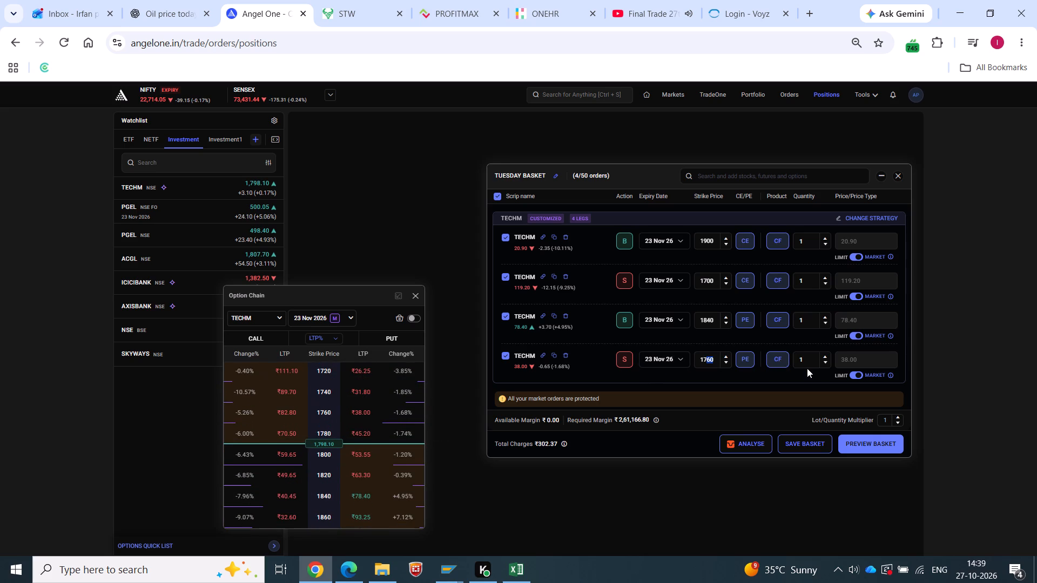
{"action": "type", "text": "40"}
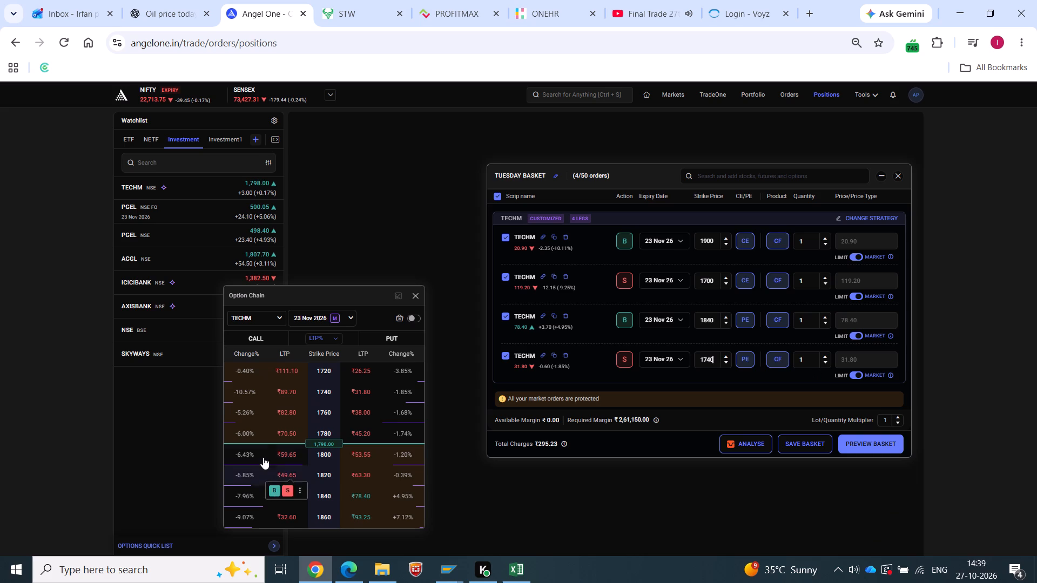
Set the strike price of the third TECHM leg, the PE buy, to 1660.
{"action": "scroll", "coordinate": [351, 403], "scroll_direction": "up", "scroll_amount": 1}
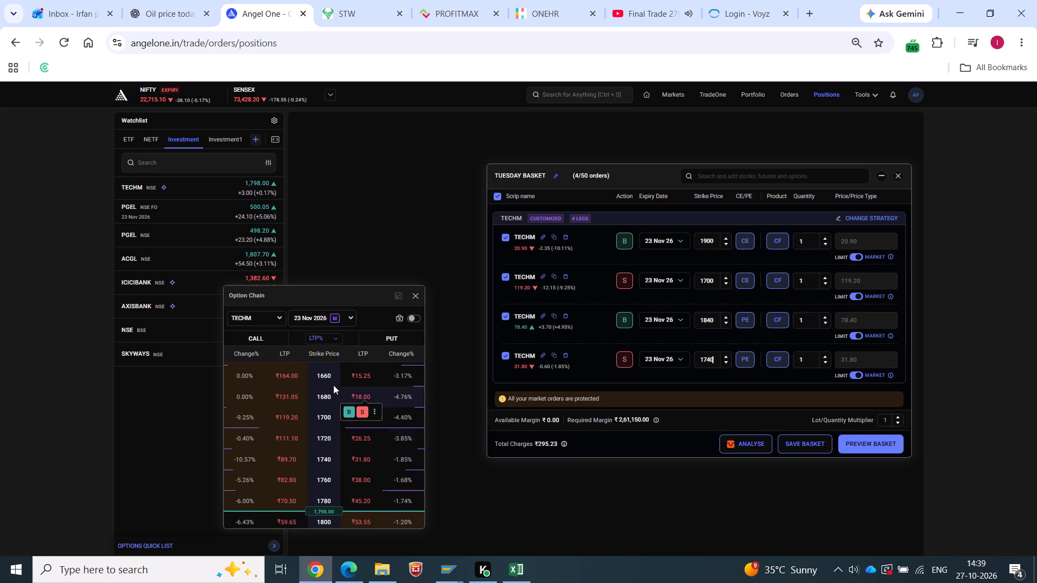
{"action": "left_click_drag", "start_coordinate": [698, 318], "coordinate": [743, 317]}
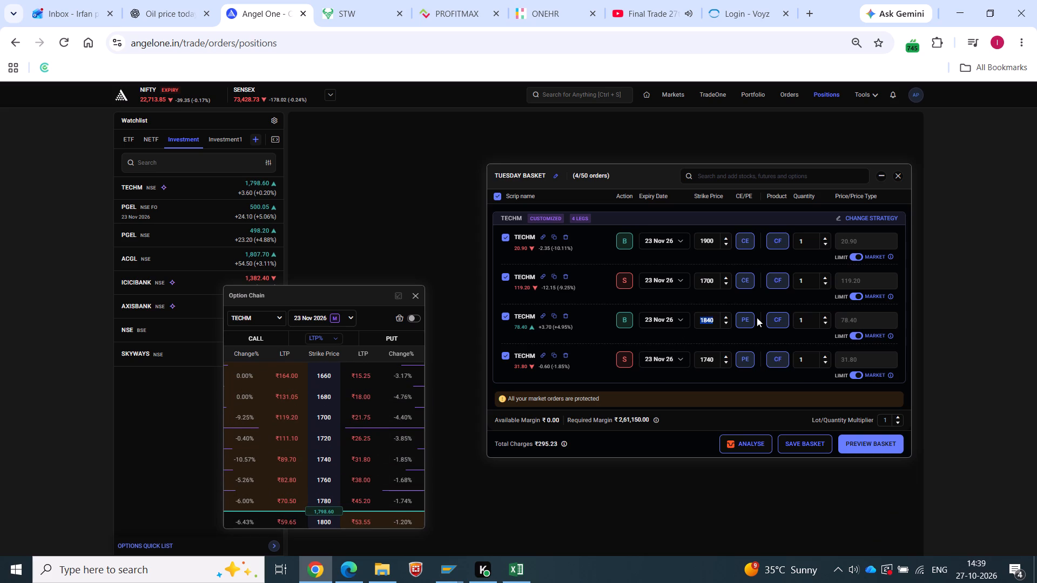
{"action": "type", "text": "1660"}
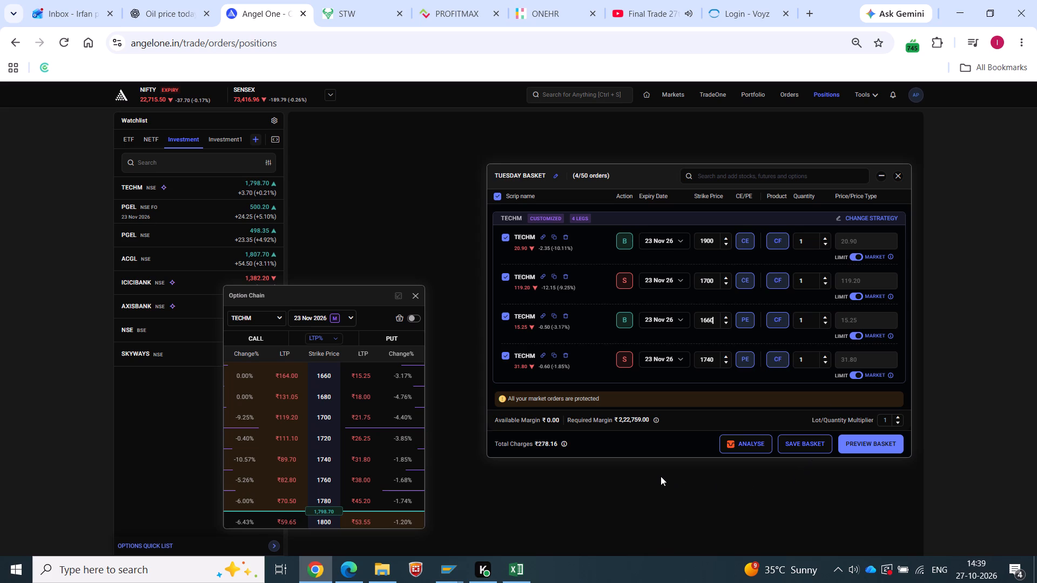
Set the strike price of the second TECHM leg, the CE sell, to 1880.
{"action": "scroll", "coordinate": [375, 443], "scroll_direction": "down", "scroll_amount": 1}
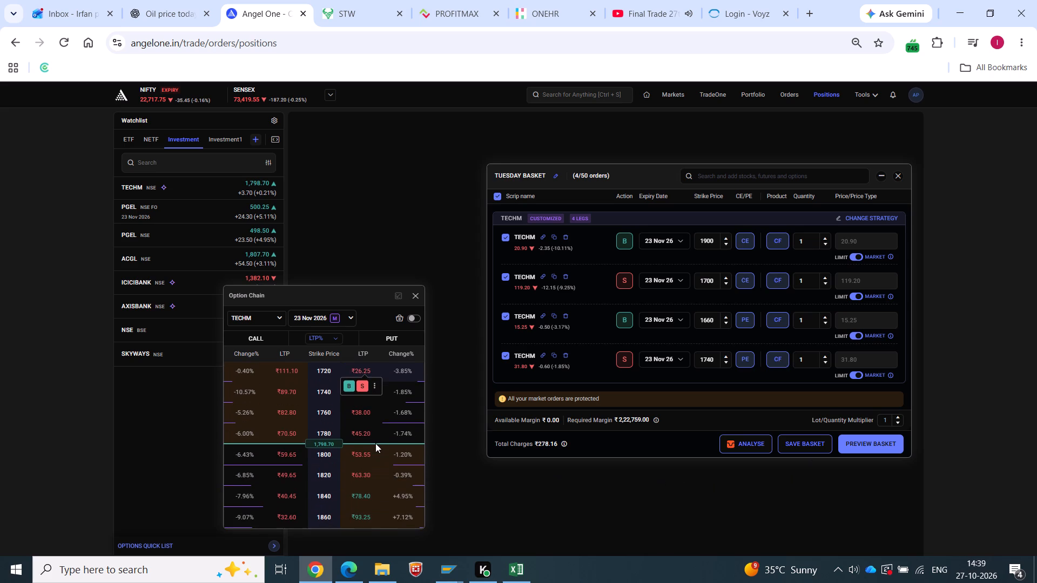
{"action": "scroll", "coordinate": [375, 443], "scroll_direction": "down", "scroll_amount": 1}
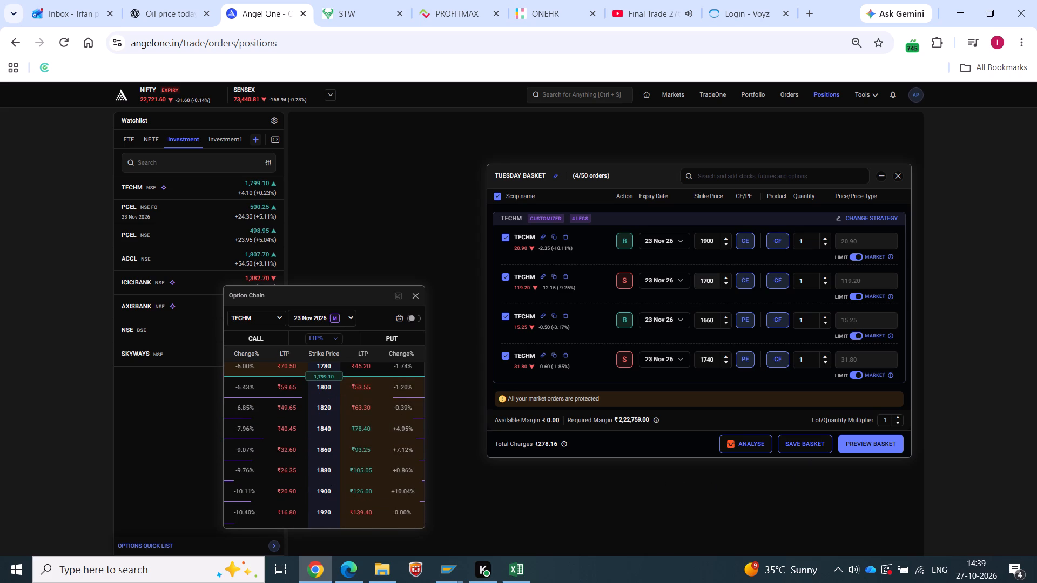
{"action": "left_click_drag", "start_coordinate": [700, 280], "coordinate": [778, 287]}
{"action": "type", "text": "1880"}
Set the strike price of the first TECHM leg, the CE buy, to 1940.
{"action": "scroll", "coordinate": [314, 443], "scroll_direction": "down", "scroll_amount": 1}
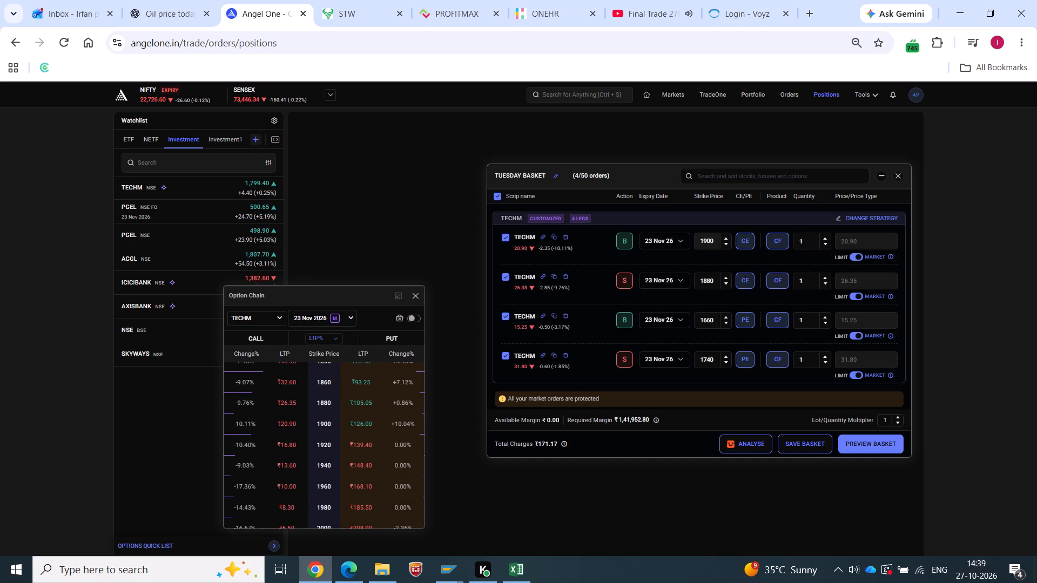
{"action": "left_click_drag", "start_coordinate": [707, 241], "coordinate": [780, 253]}
{"action": "type", "text": "40"}
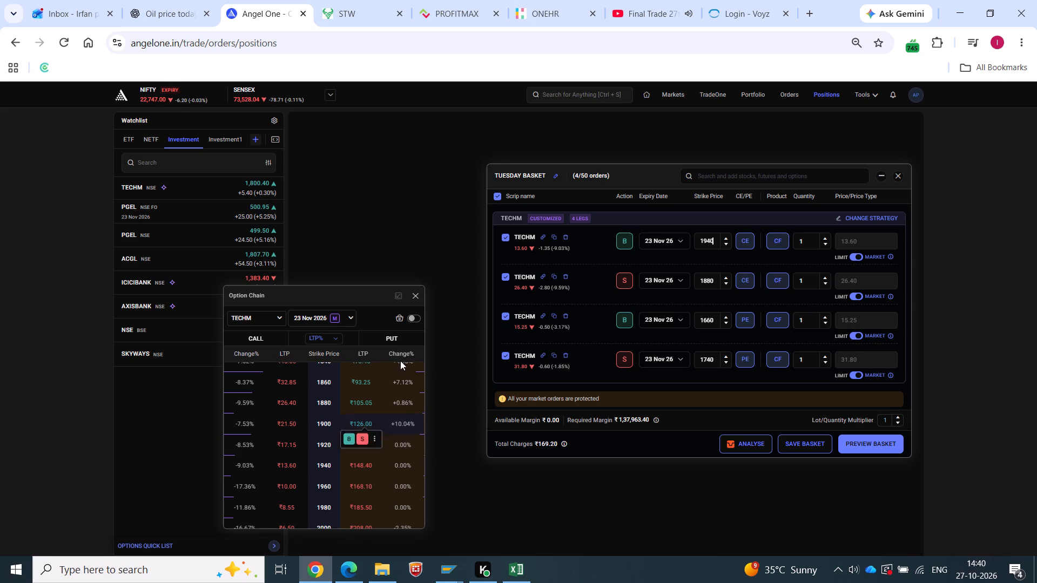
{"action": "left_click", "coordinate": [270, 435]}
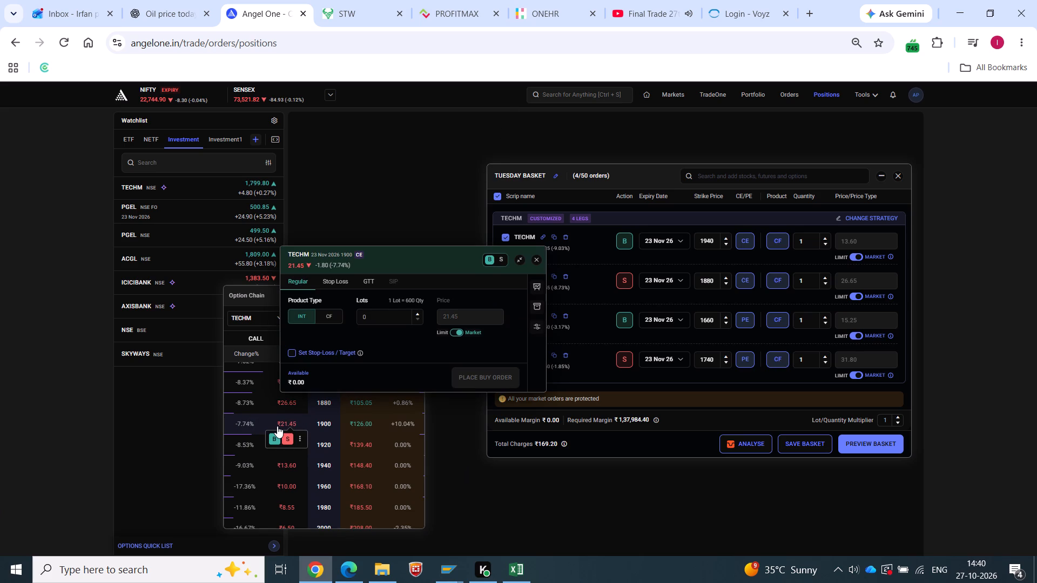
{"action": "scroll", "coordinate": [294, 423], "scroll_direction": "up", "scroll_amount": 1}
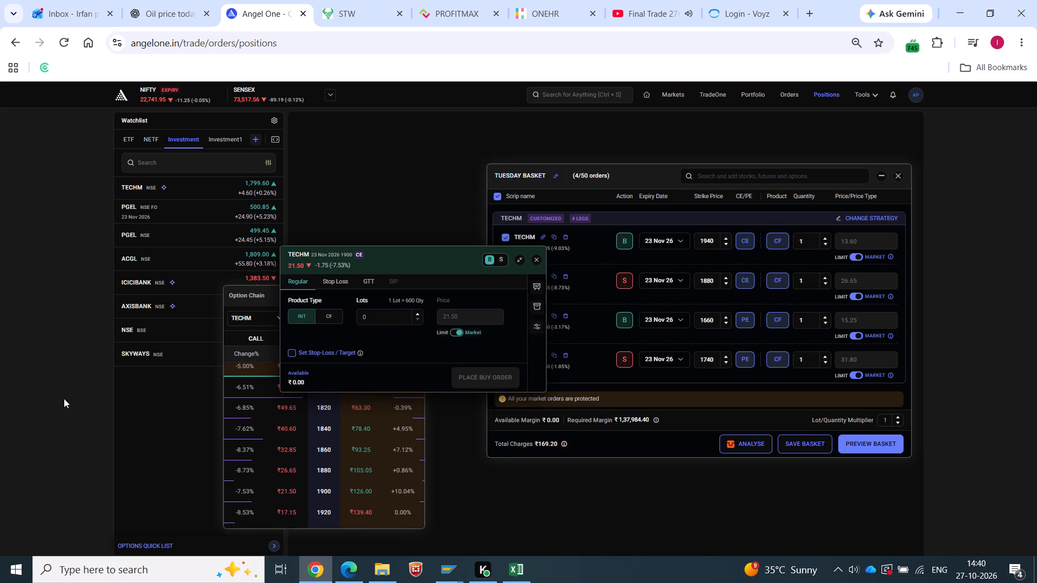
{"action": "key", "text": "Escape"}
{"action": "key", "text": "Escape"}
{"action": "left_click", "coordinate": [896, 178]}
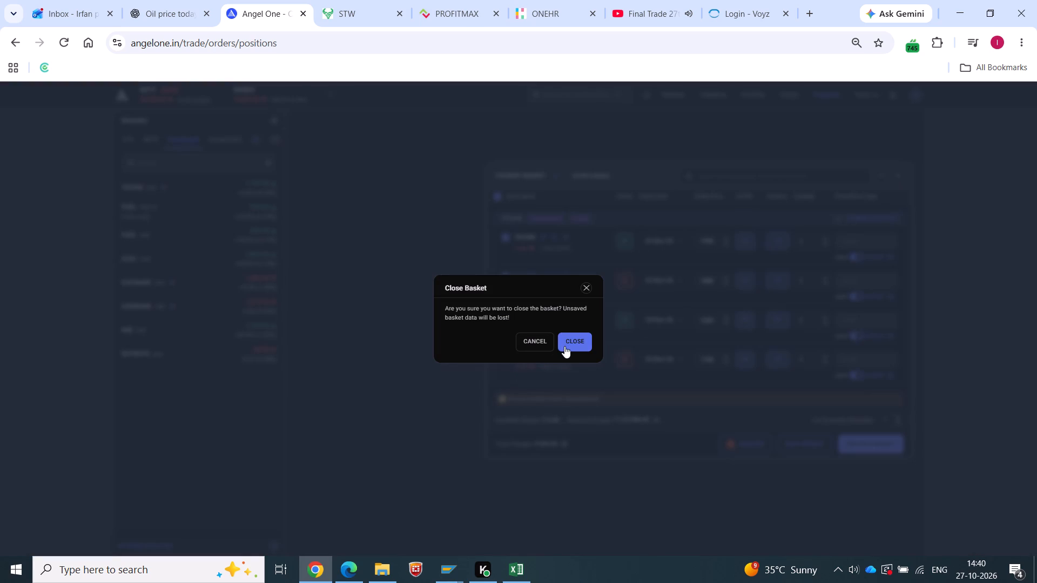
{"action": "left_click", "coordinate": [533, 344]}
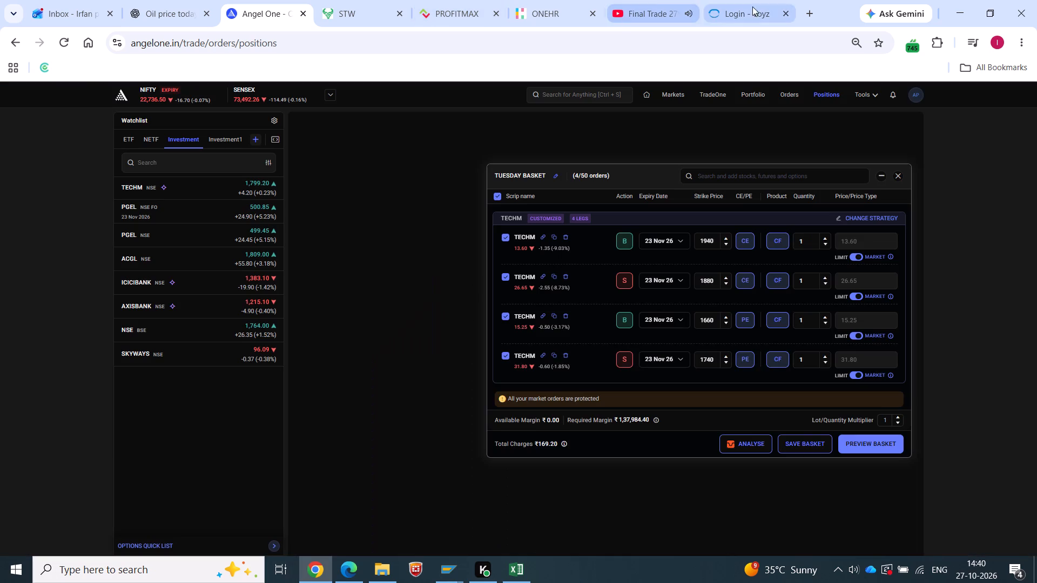
Switch to the Stoxkart web trading site and launch Insta Options from it.
{"action": "left_click", "coordinate": [444, 0]}
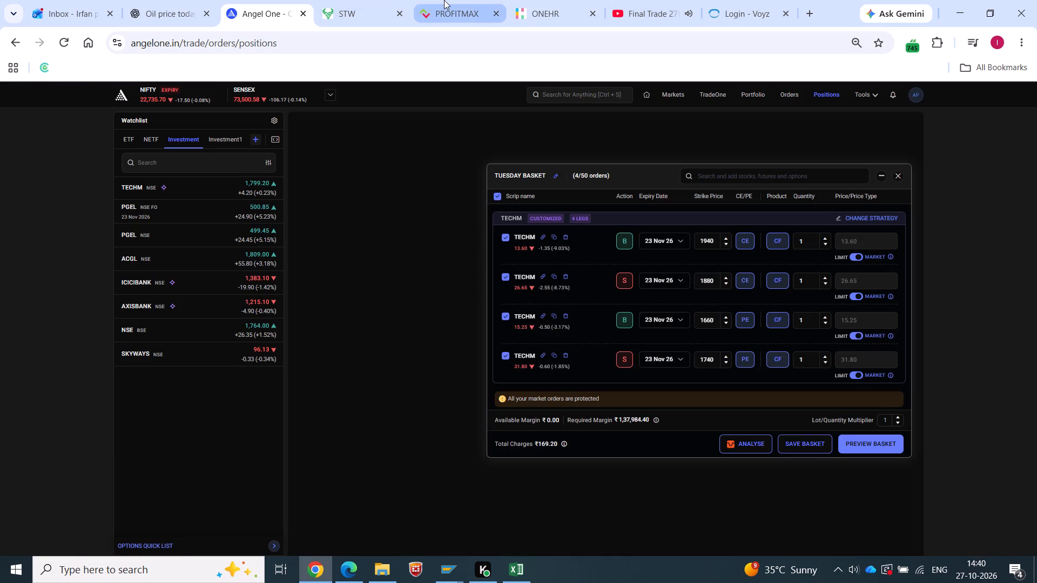
{"action": "left_click", "coordinate": [356, 2]}
{"action": "scroll", "coordinate": [865, 332], "scroll_direction": "up", "scroll_amount": 5}
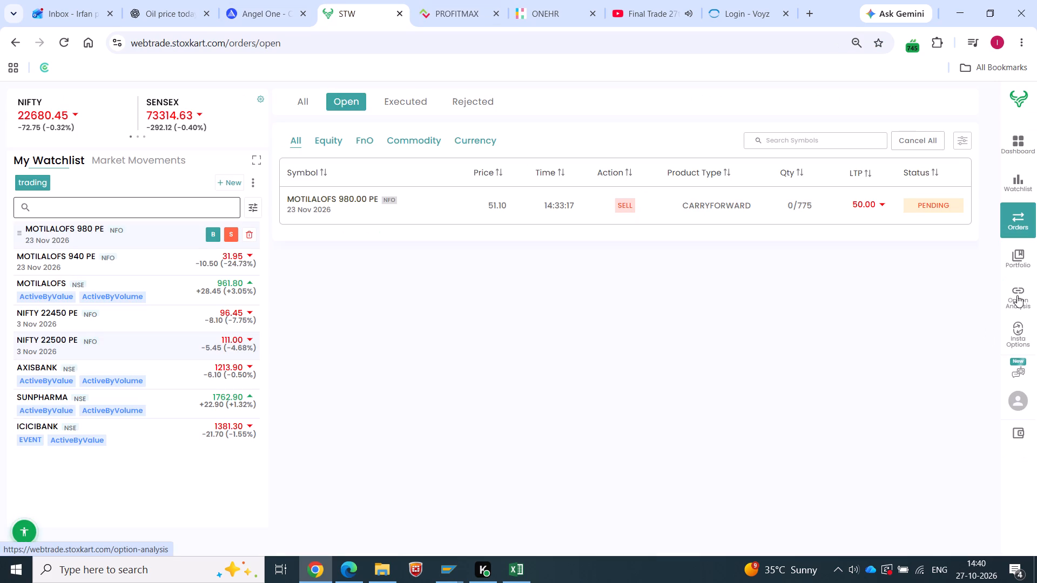
{"action": "left_click", "coordinate": [1017, 295]}
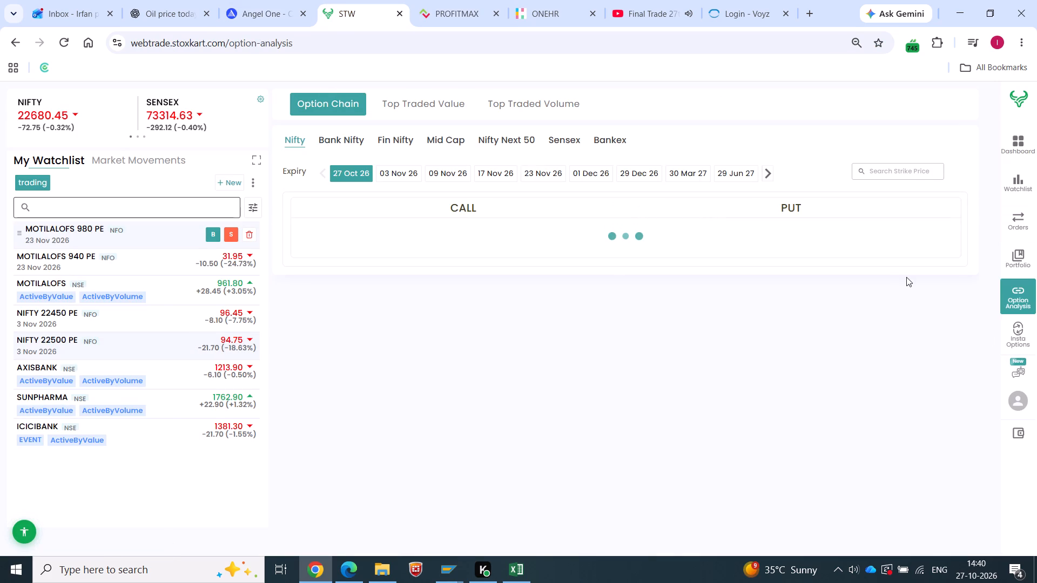
{"action": "left_click", "coordinate": [1021, 345]}
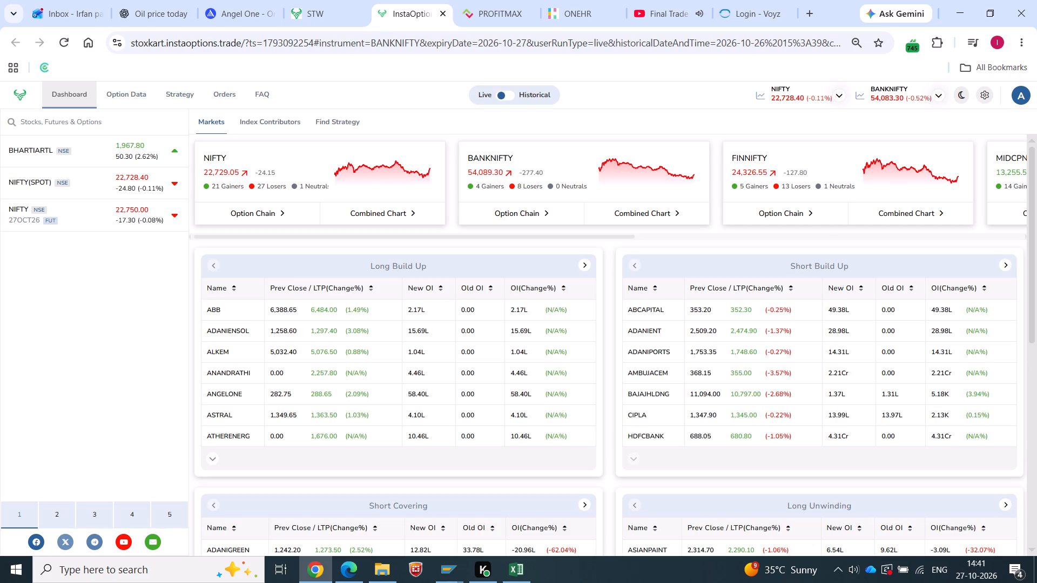
Review the open and closed option positions in the Insta Options position book.
{"action": "left_click", "coordinate": [224, 97]}
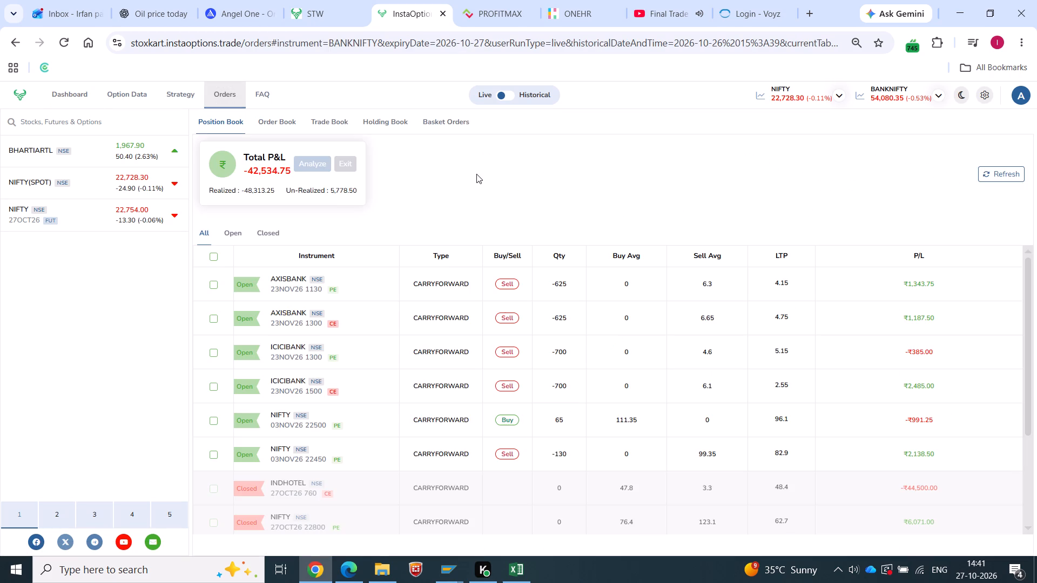
{"action": "scroll", "coordinate": [577, 310], "scroll_direction": "down", "scroll_amount": 8}
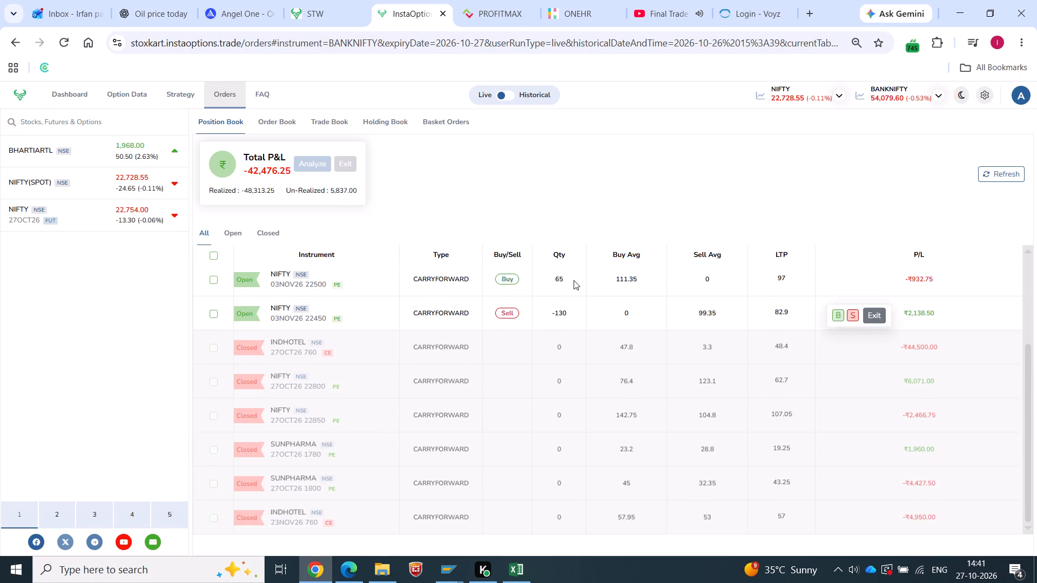
{"action": "scroll", "coordinate": [574, 280], "scroll_direction": "down", "scroll_amount": 1}
{"action": "scroll", "coordinate": [571, 277], "scroll_direction": "up", "scroll_amount": 9}
Look at the Insta Options strategy page with the combined premium chart.
{"action": "left_click", "coordinate": [175, 98]}
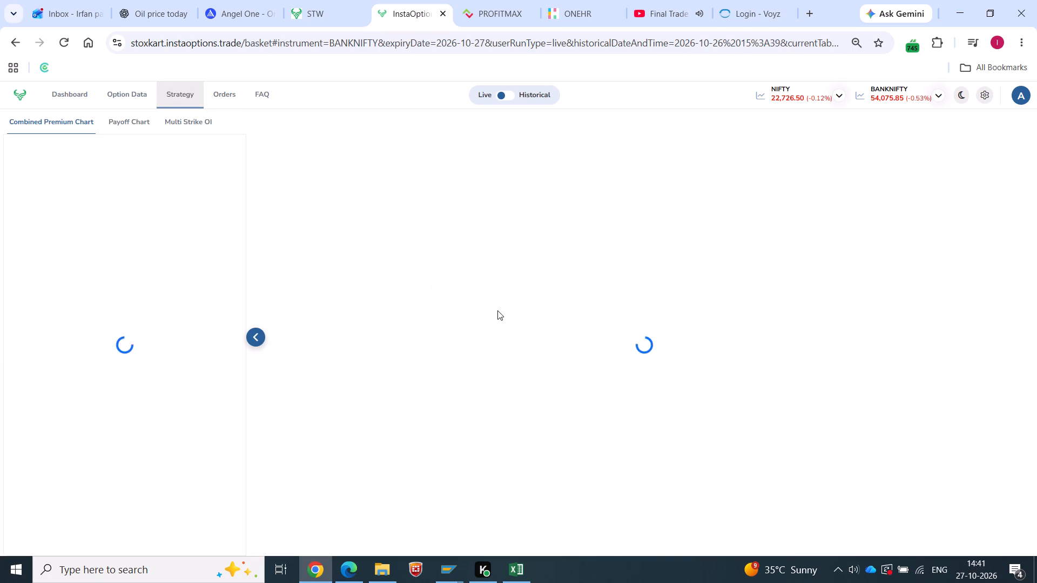
{"action": "scroll", "coordinate": [494, 295], "scroll_direction": "up", "scroll_amount": 1}
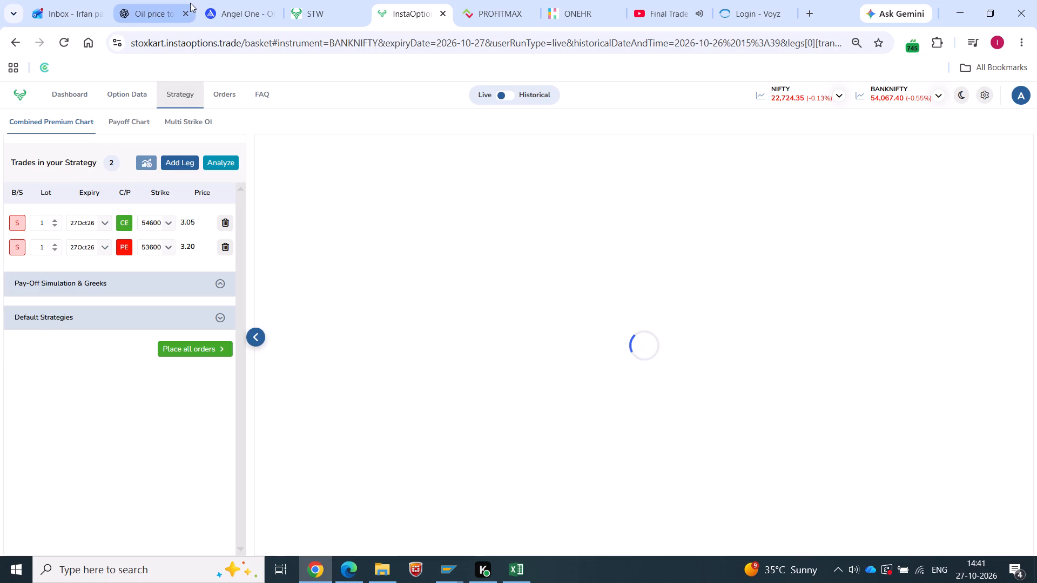
Return to Angel One, reopen the TECHM option chain beside the basket, and set its expiry to 23 Nov 2026.
{"action": "left_click", "coordinate": [228, 14]}
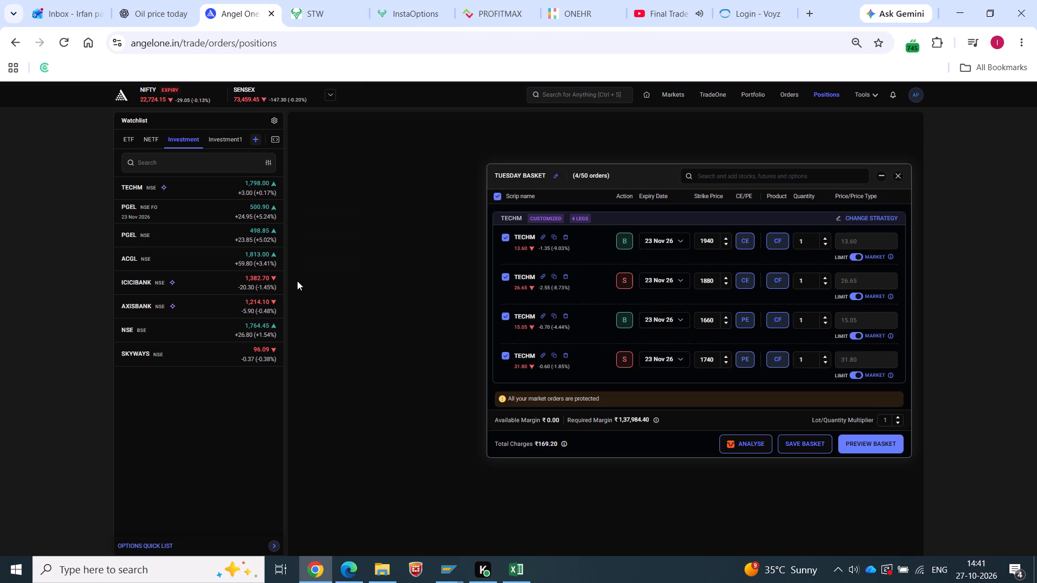
{"action": "left_click", "coordinate": [200, 205]}
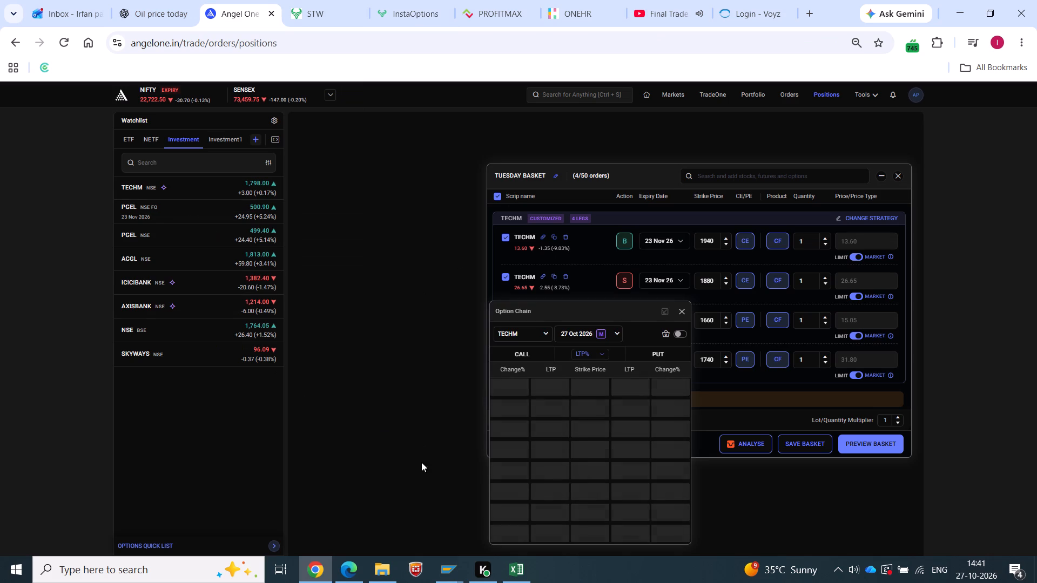
{"action": "left_click_drag", "start_coordinate": [560, 320], "coordinate": [344, 229]}
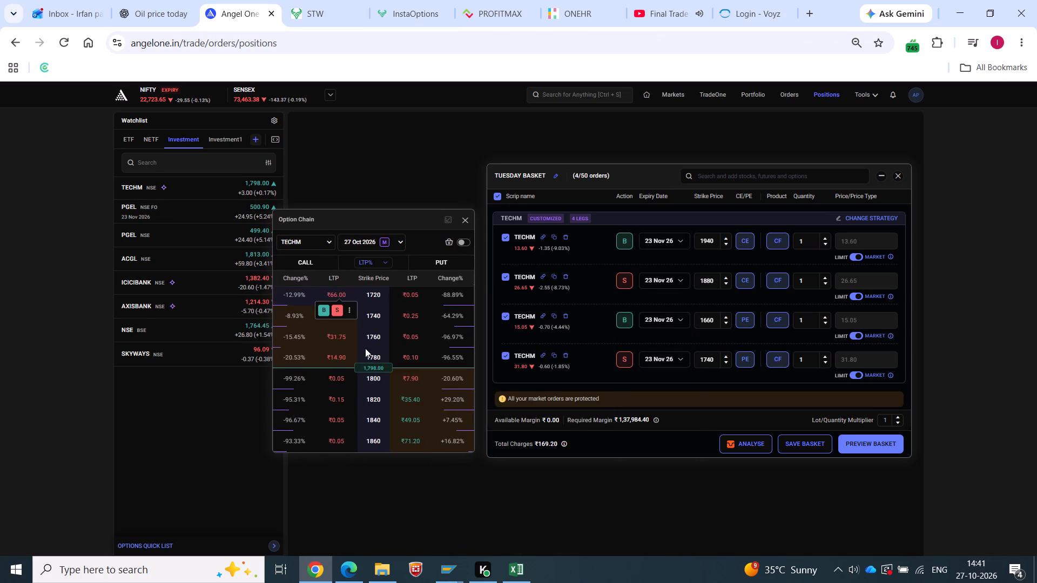
{"action": "scroll", "coordinate": [365, 341], "scroll_direction": "down", "scroll_amount": 2}
{"action": "left_click", "coordinate": [373, 239]}
{"action": "left_click", "coordinate": [356, 278]}
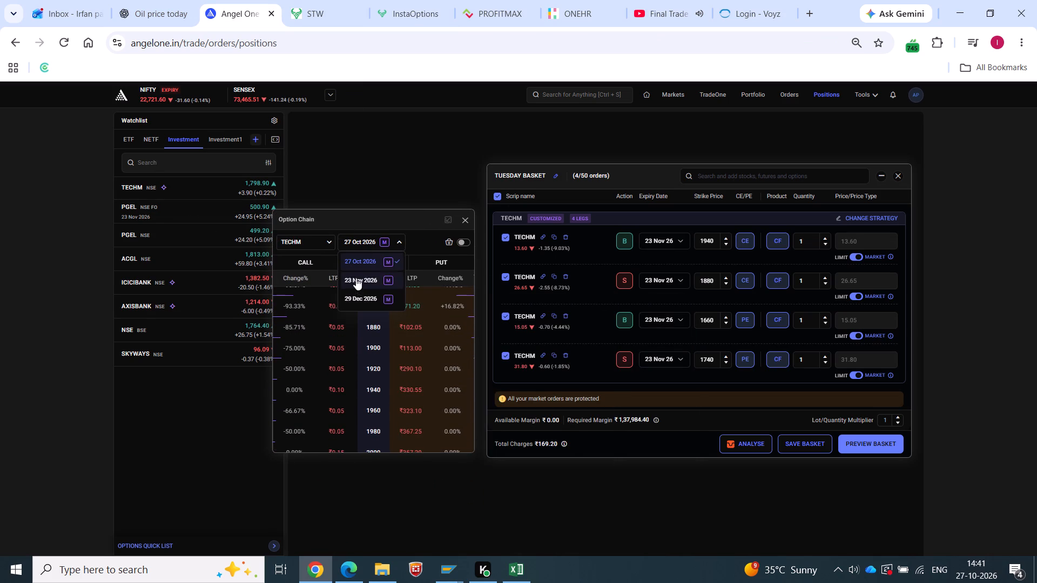
Check the market depth and quote of the TECHM 1940 CE from a buy order window, without placing an order.
{"action": "scroll", "coordinate": [354, 373], "scroll_direction": "down", "scroll_amount": 1}
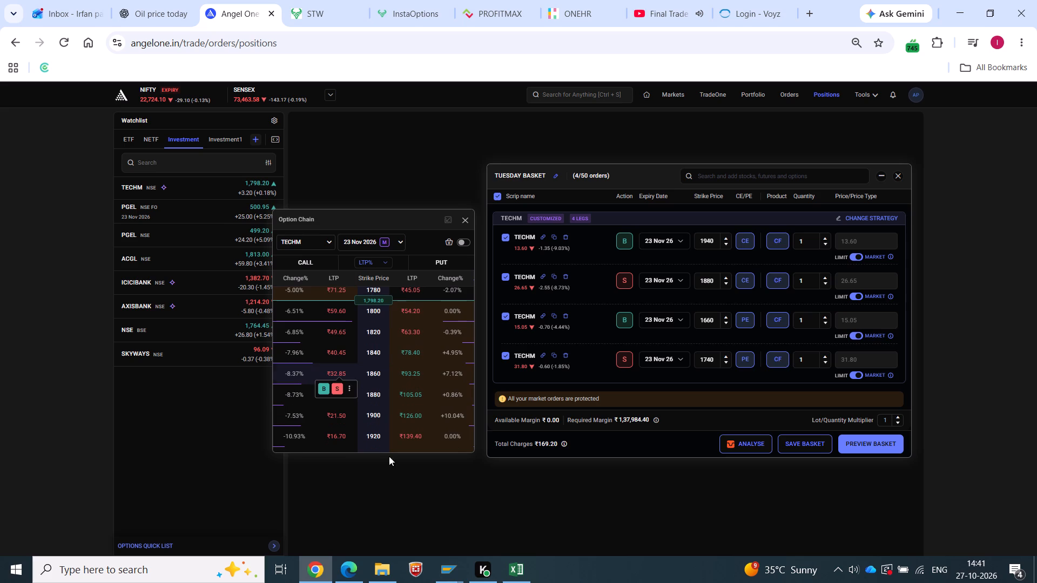
{"action": "scroll", "coordinate": [342, 356], "scroll_direction": "down", "scroll_amount": 1}
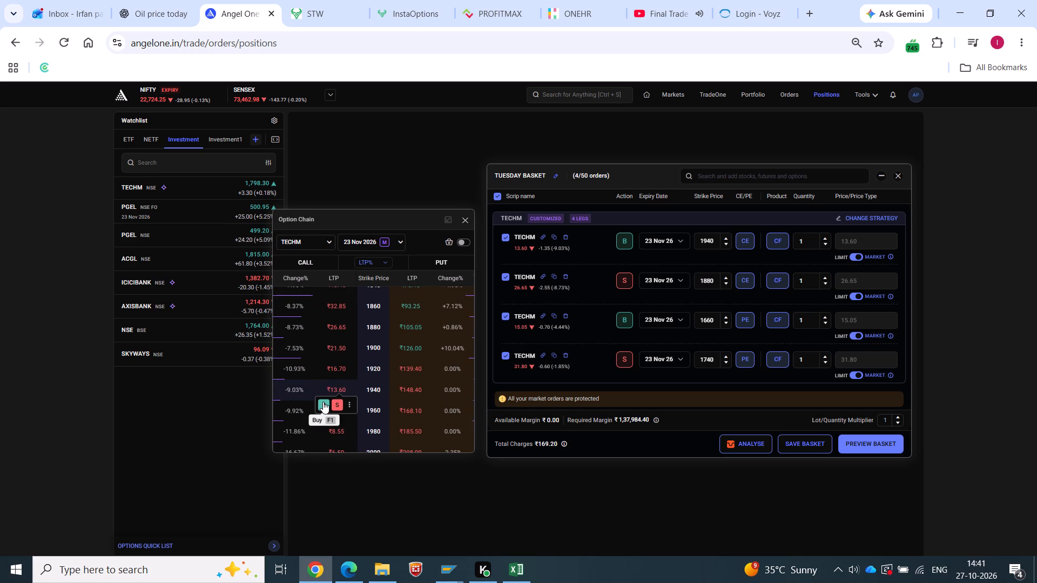
{"action": "left_click", "coordinate": [323, 402]}
{"action": "left_click", "coordinate": [545, 282]}
{"action": "left_click", "coordinate": [536, 282]}
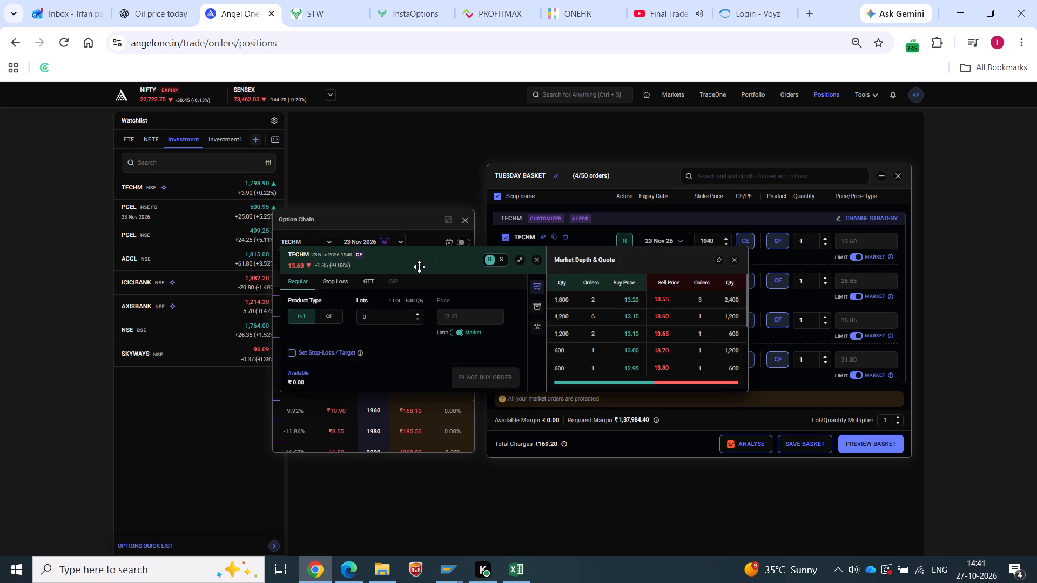
{"action": "left_click_drag", "start_coordinate": [419, 267], "coordinate": [393, 262]}
{"action": "key", "text": "Escape"}
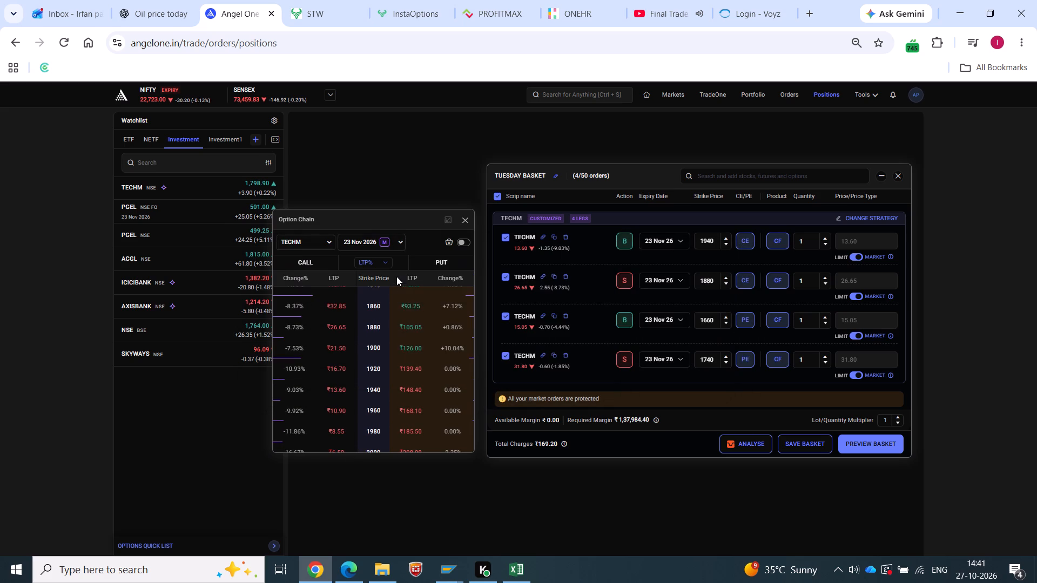
Check the market depth and quote of the TECHM 1880 CE from its order window, without placing an order.
{"action": "scroll", "coordinate": [362, 349], "scroll_direction": "down", "scroll_amount": 1}
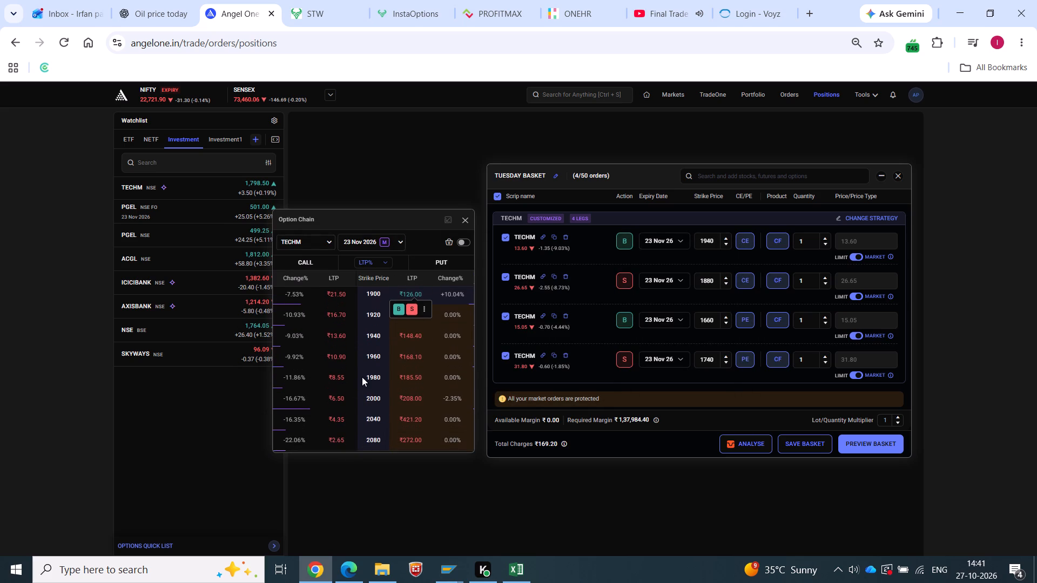
{"action": "scroll", "coordinate": [340, 357], "scroll_direction": "up", "scroll_amount": 1}
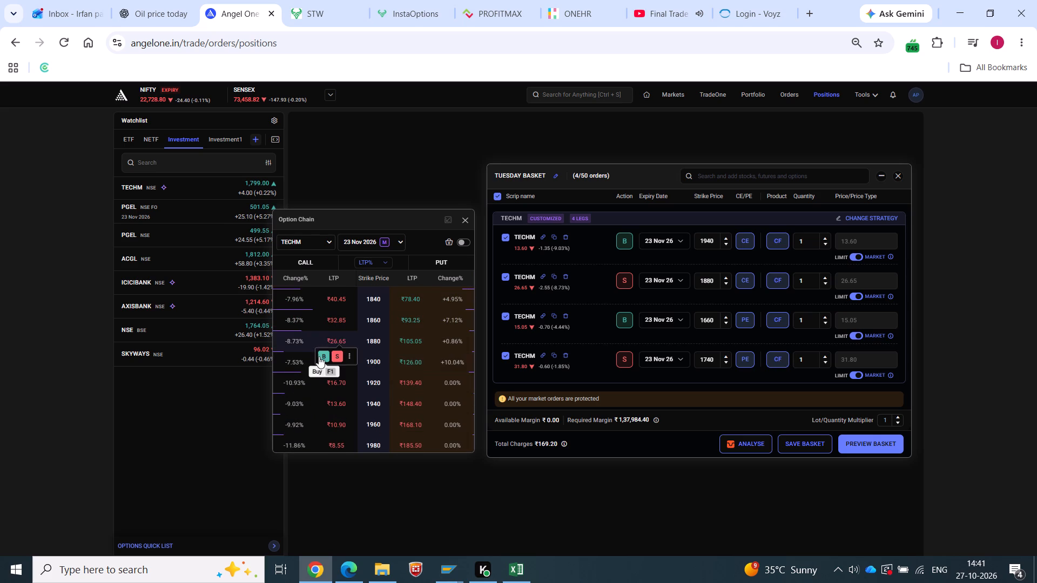
{"action": "left_click", "coordinate": [319, 356]}
{"action": "left_click", "coordinate": [533, 284]}
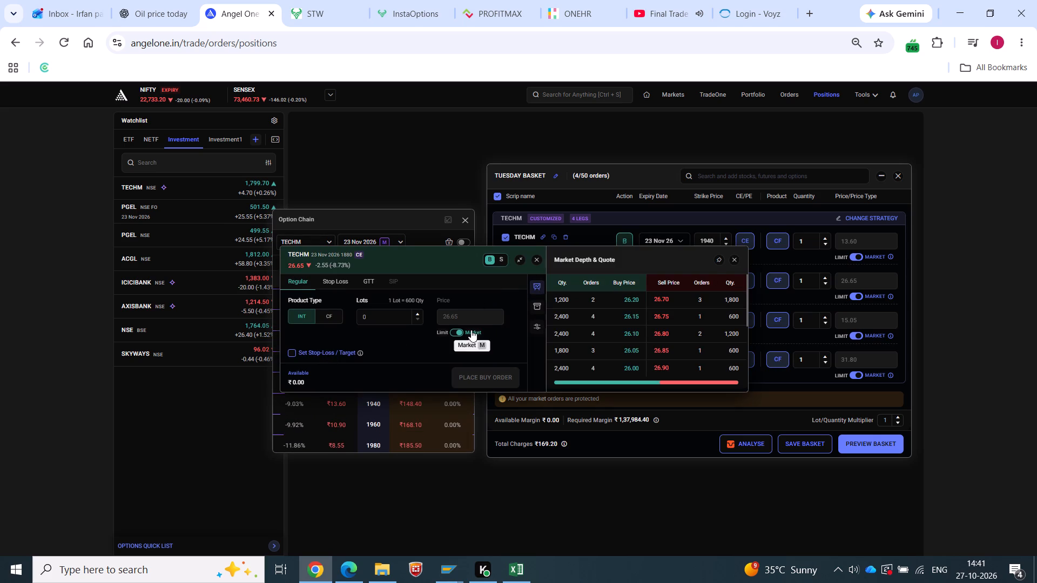
{"action": "key", "text": "Escape"}
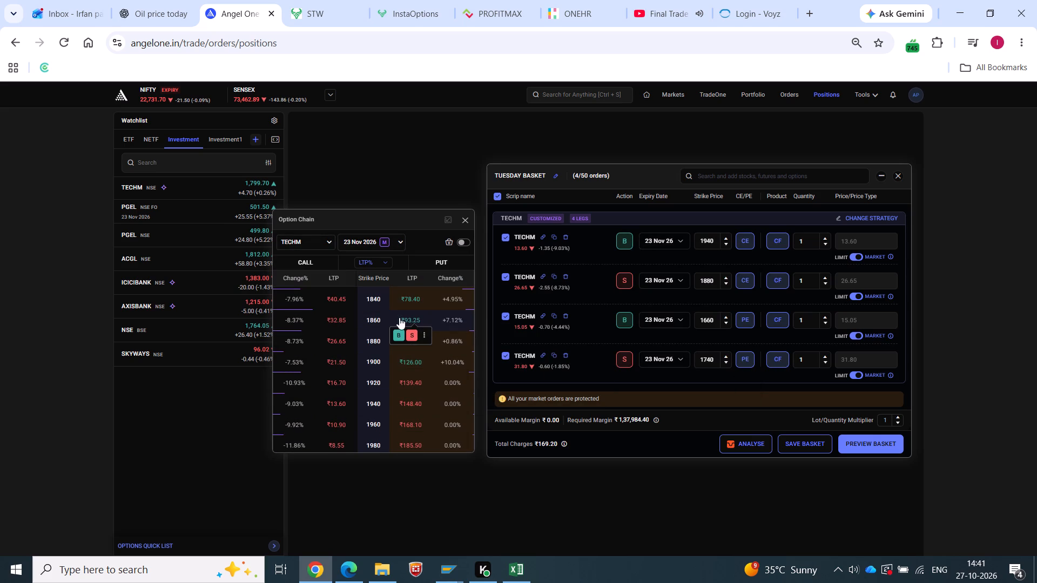
Show the market depth and quote of the TECHM 1740 PE from its order window.
{"action": "scroll", "coordinate": [378, 355], "scroll_direction": "up", "scroll_amount": 4}
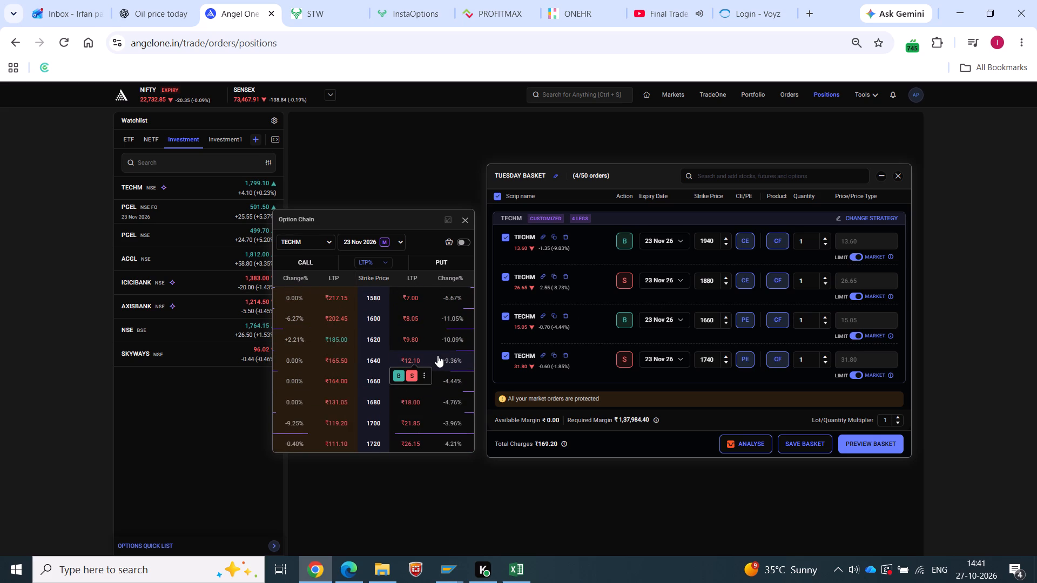
{"action": "scroll", "coordinate": [437, 355], "scroll_direction": "down", "scroll_amount": 1}
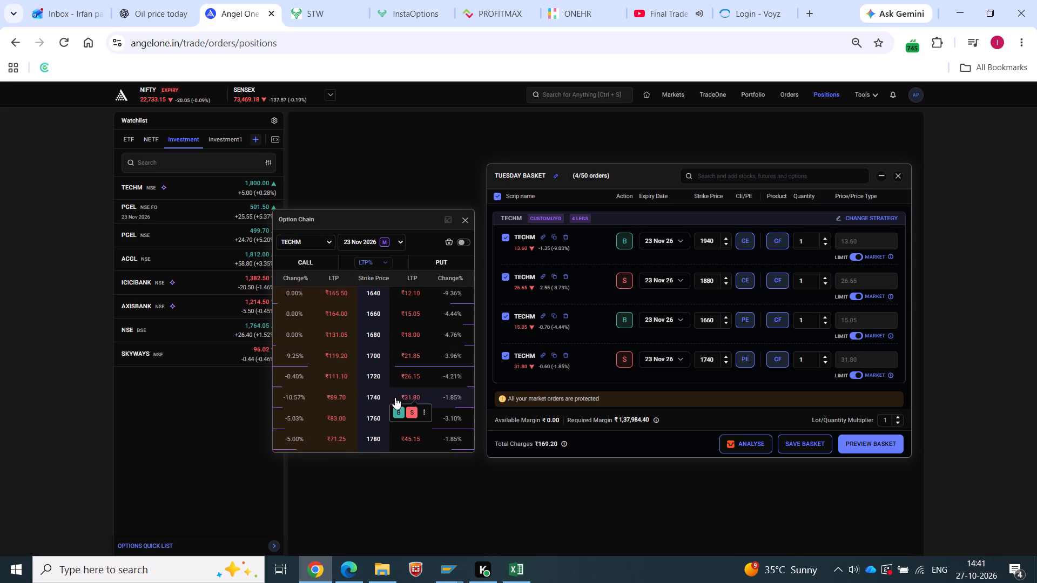
{"action": "left_click", "coordinate": [400, 409]}
{"action": "left_click", "coordinate": [530, 287]}
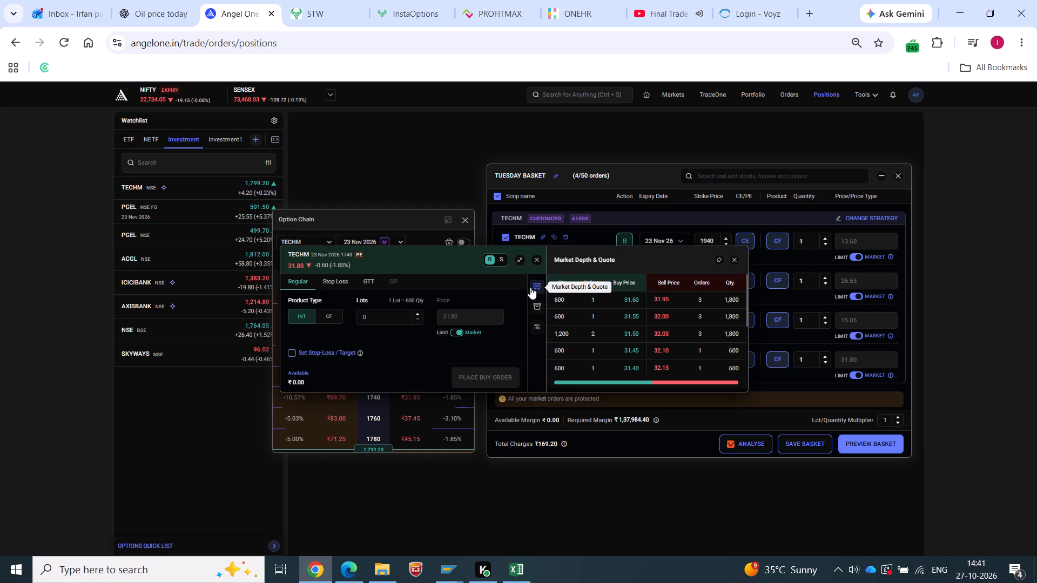
Check the market depth and quote of the TECHM 1660 PE without placing an order, and close the option chain.
{"action": "key", "text": "Escape"}
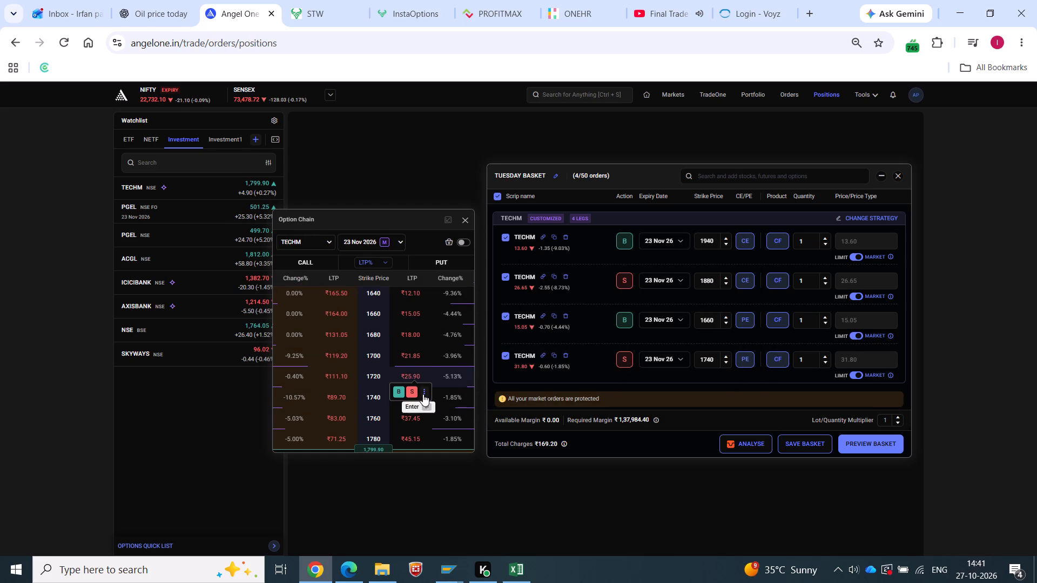
{"action": "left_click", "coordinate": [397, 329]}
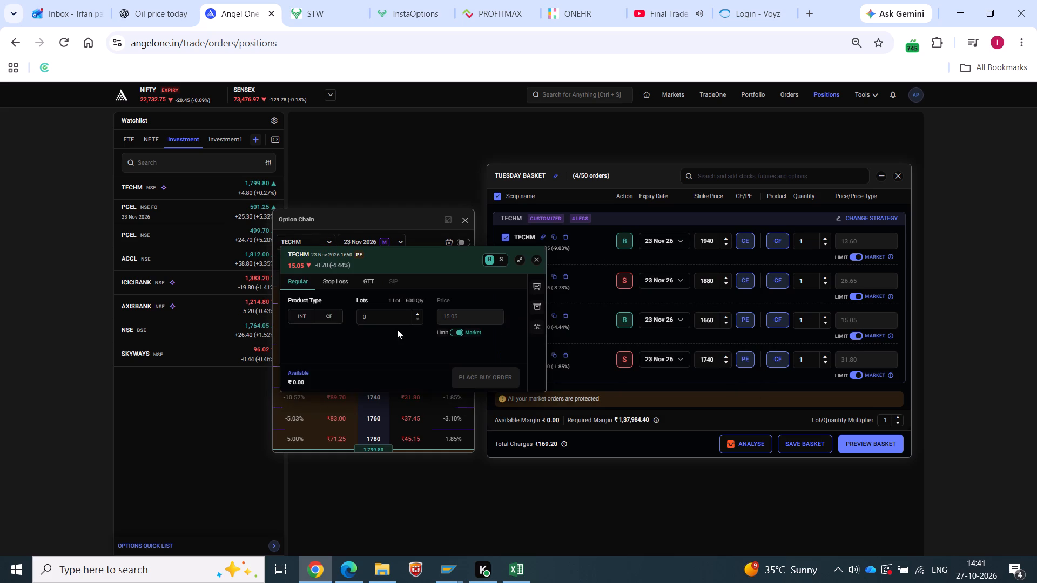
{"action": "left_click", "coordinate": [534, 288]}
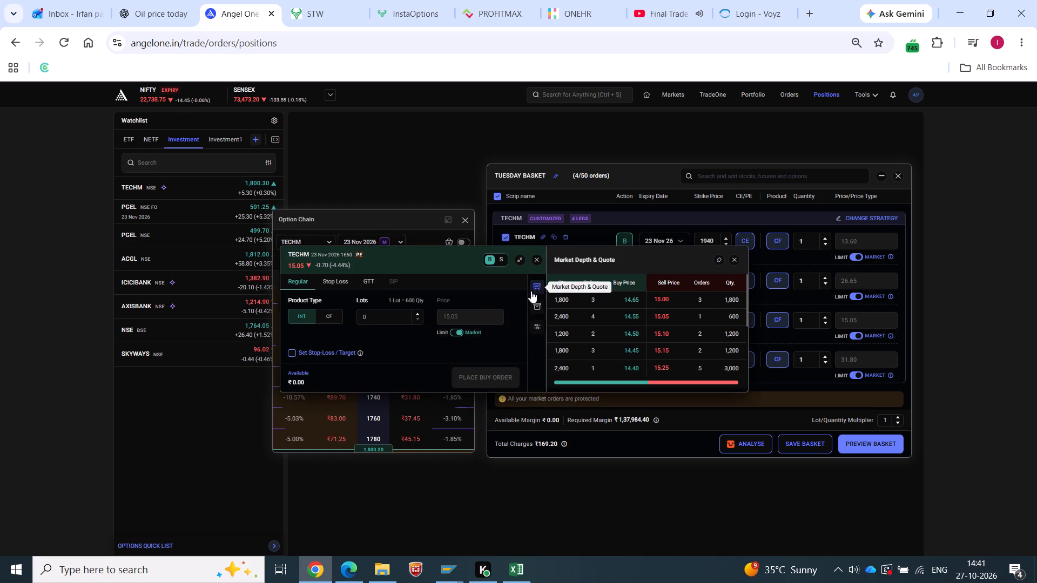
{"action": "key", "text": "Escape"}
{"action": "key", "text": "Escape"}
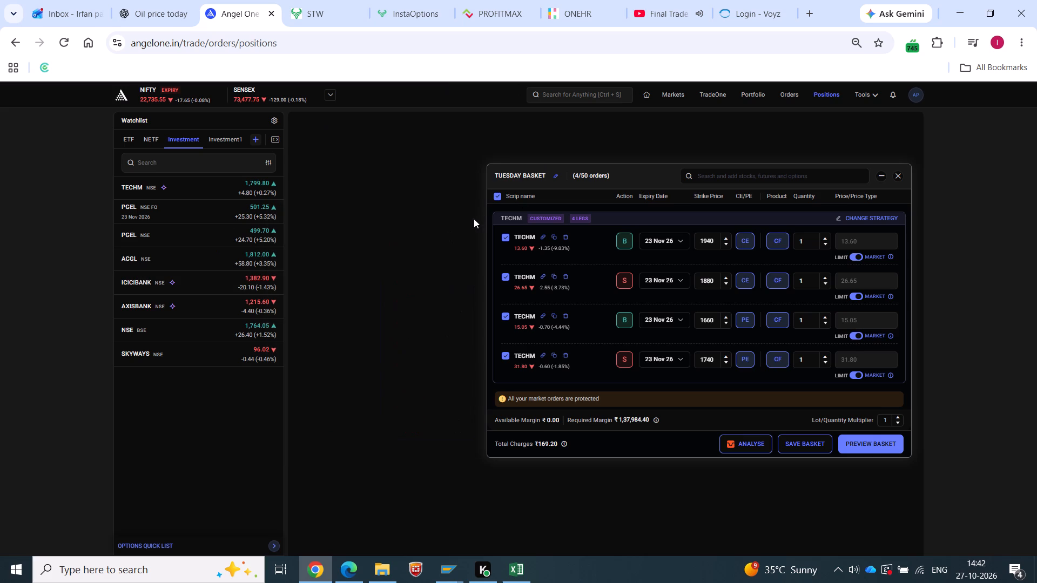
Switch to the InstaOptions strategy page, choose TECHM as the instrument, and add two legs to the strategy.
{"action": "left_click", "coordinate": [315, 22]}
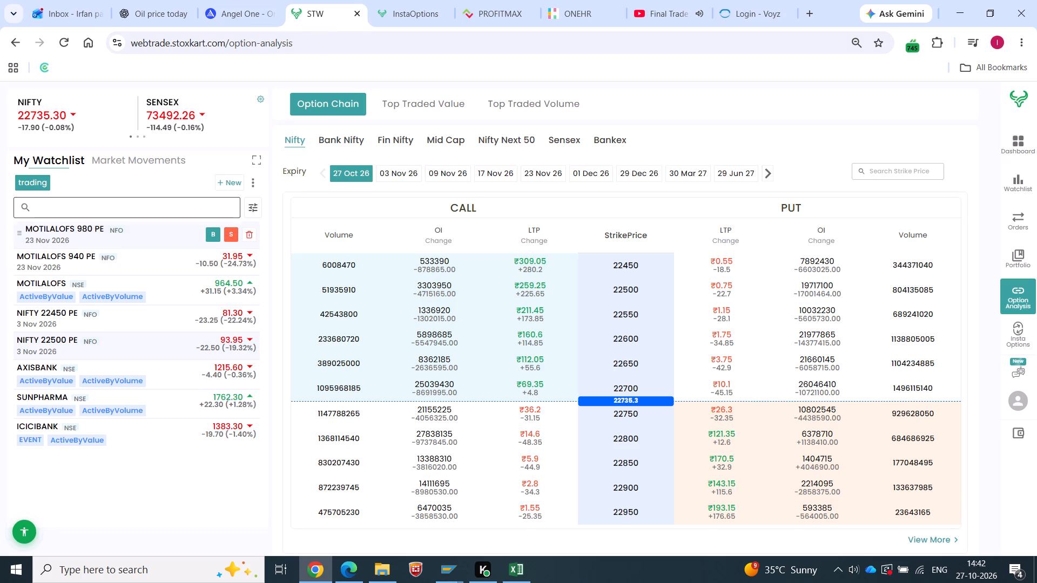
{"action": "left_click", "coordinate": [443, 0]}
{"action": "left_click", "coordinate": [59, 145]}
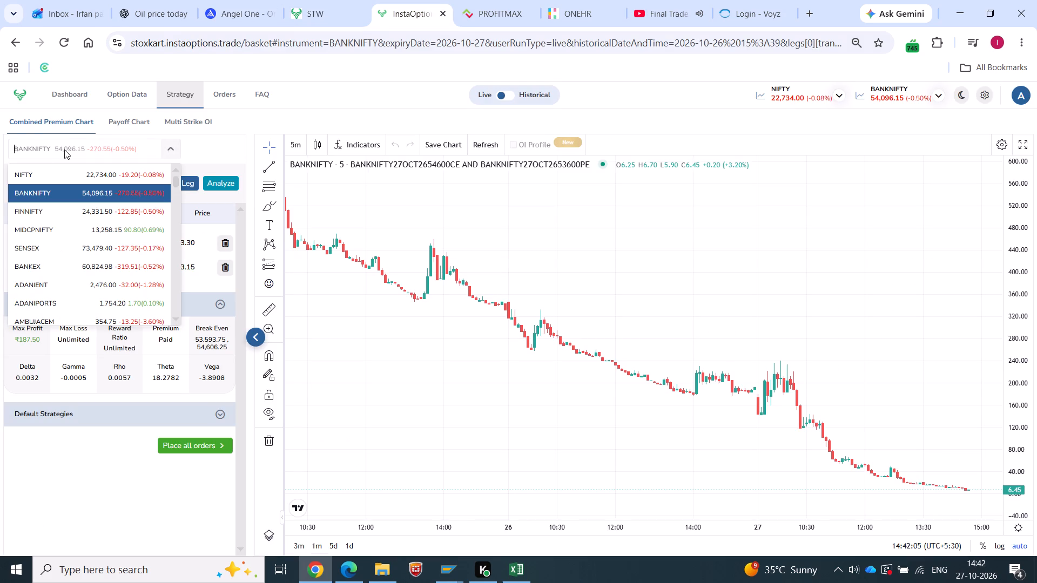
{"action": "type", "text": "techm"}
{"action": "left_click", "coordinate": [58, 180]}
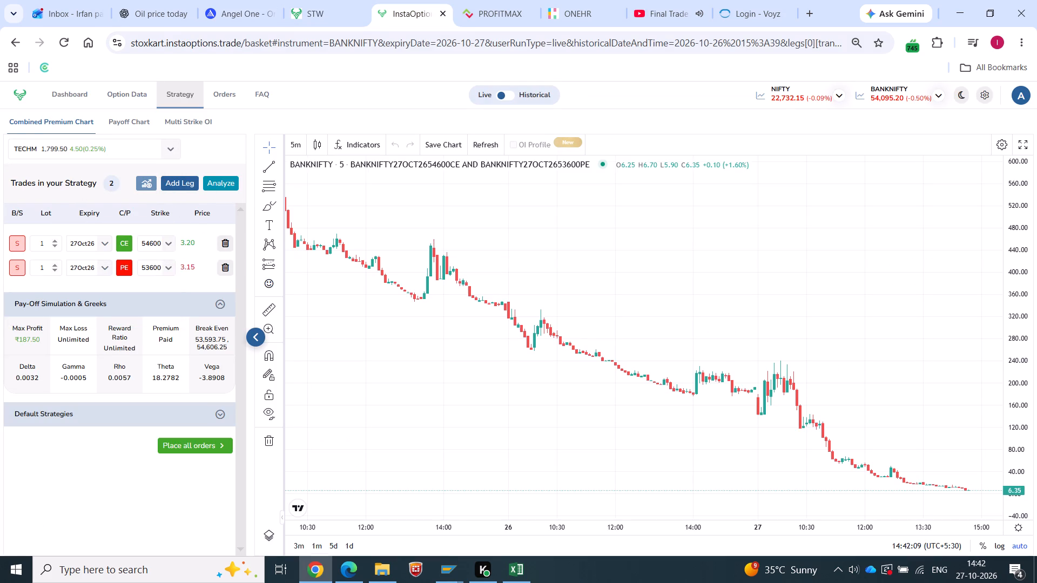
{"action": "left_click", "coordinate": [179, 182]}
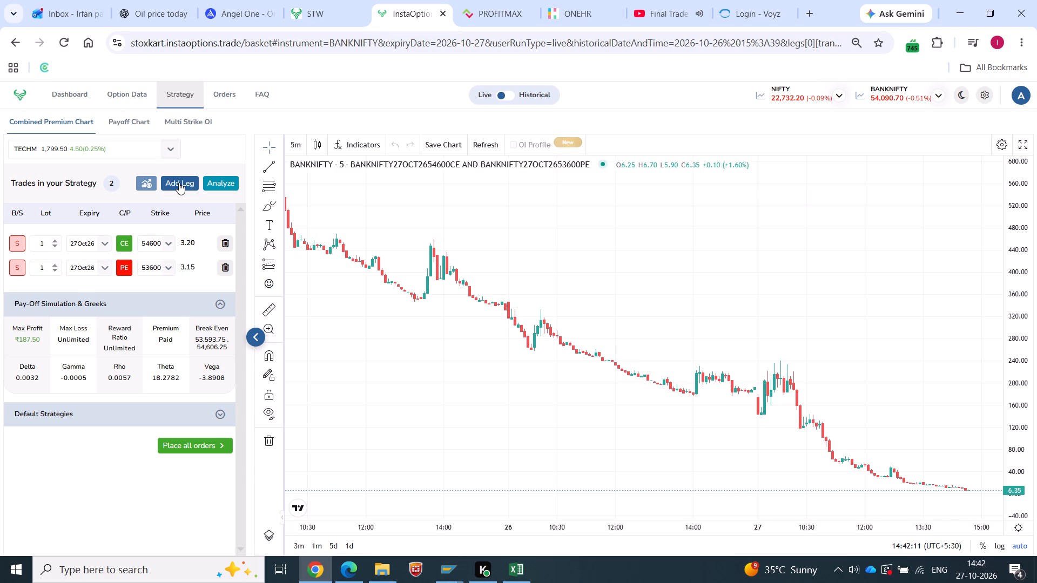
{"action": "left_click", "coordinate": [179, 182]}
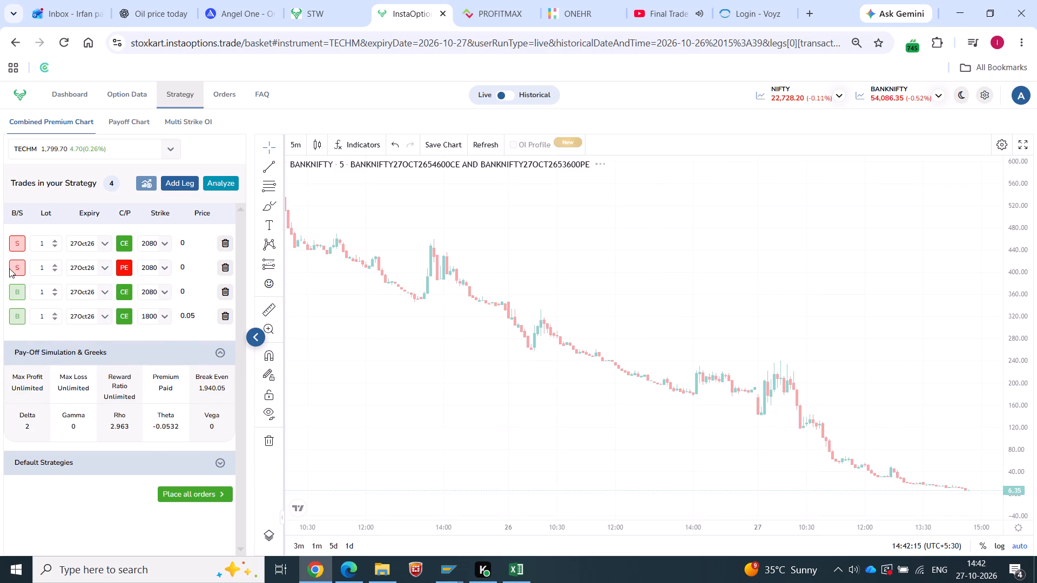
Arrange the four TECHM legs as buy CE, sell CE, buy PE and sell PE.
{"action": "left_click", "coordinate": [17, 239]}
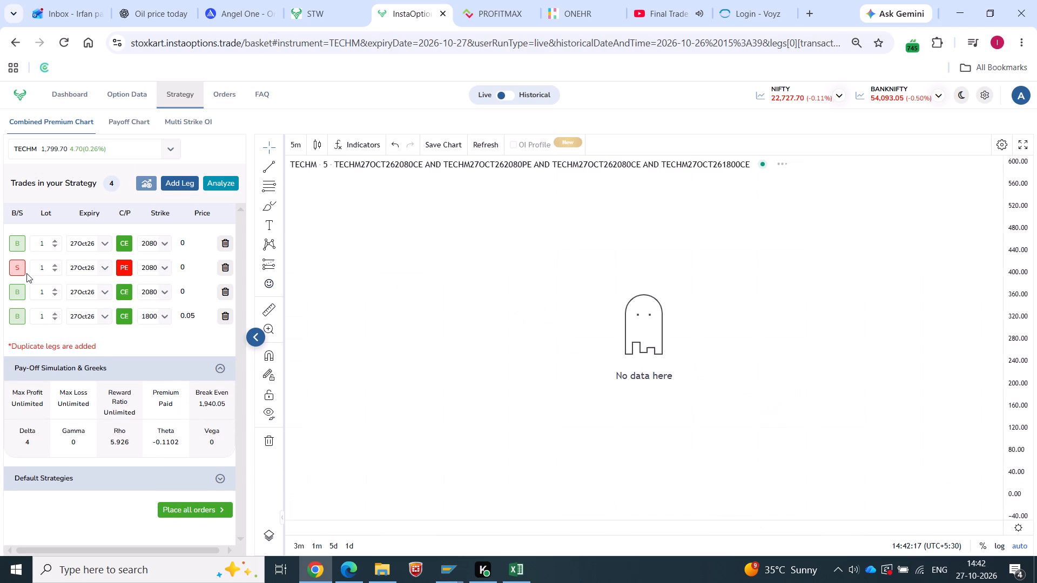
{"action": "left_click", "coordinate": [17, 318]}
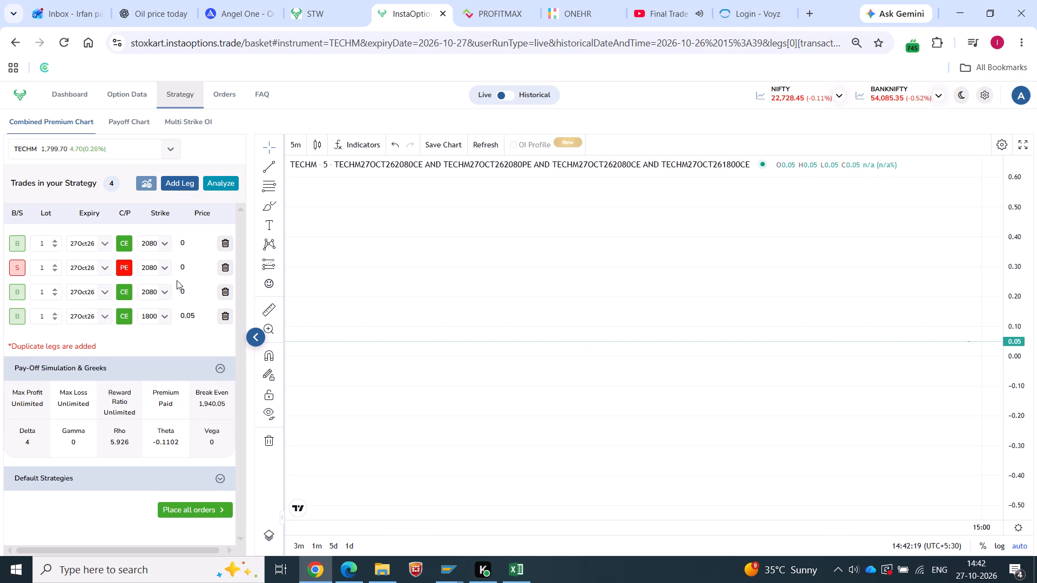
{"action": "left_click", "coordinate": [124, 268]}
{"action": "left_click", "coordinate": [127, 291]}
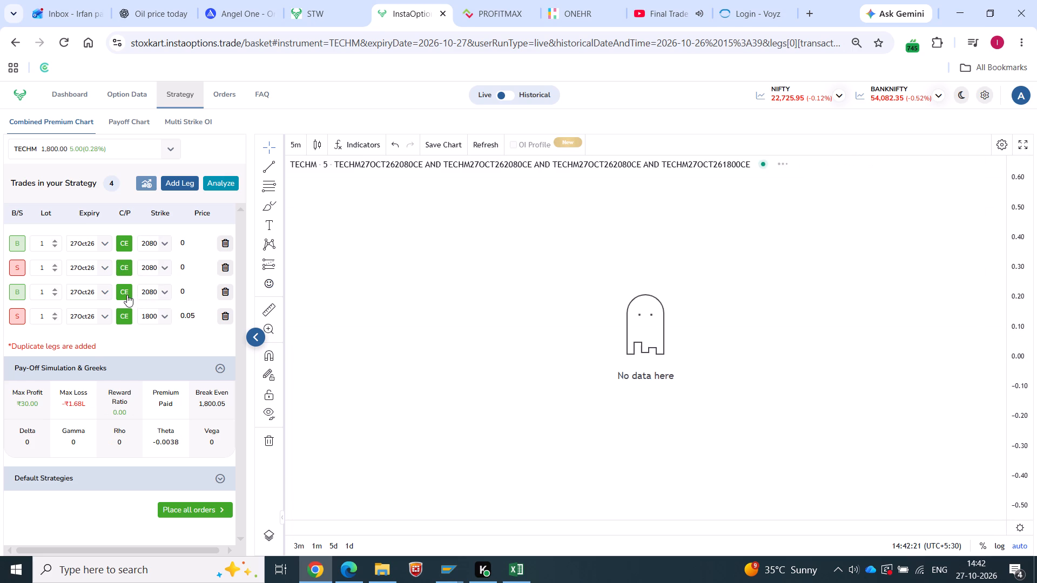
{"action": "left_click", "coordinate": [127, 317]}
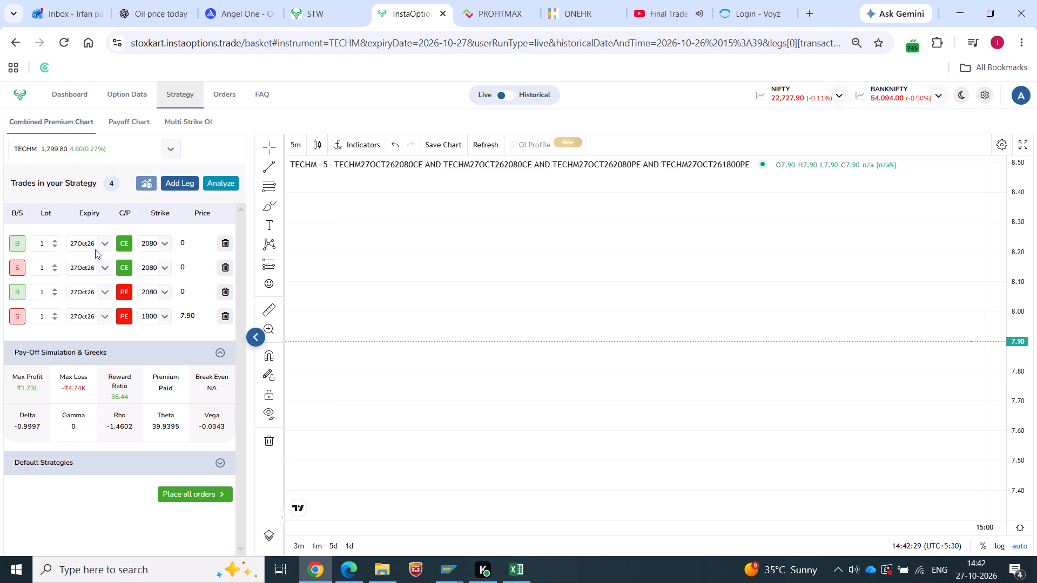
Set the expiry of the TECHM strategy legs to 23Nov26, one leg at a time.
{"action": "left_click", "coordinate": [74, 246]}
{"action": "left_click", "coordinate": [76, 276]}
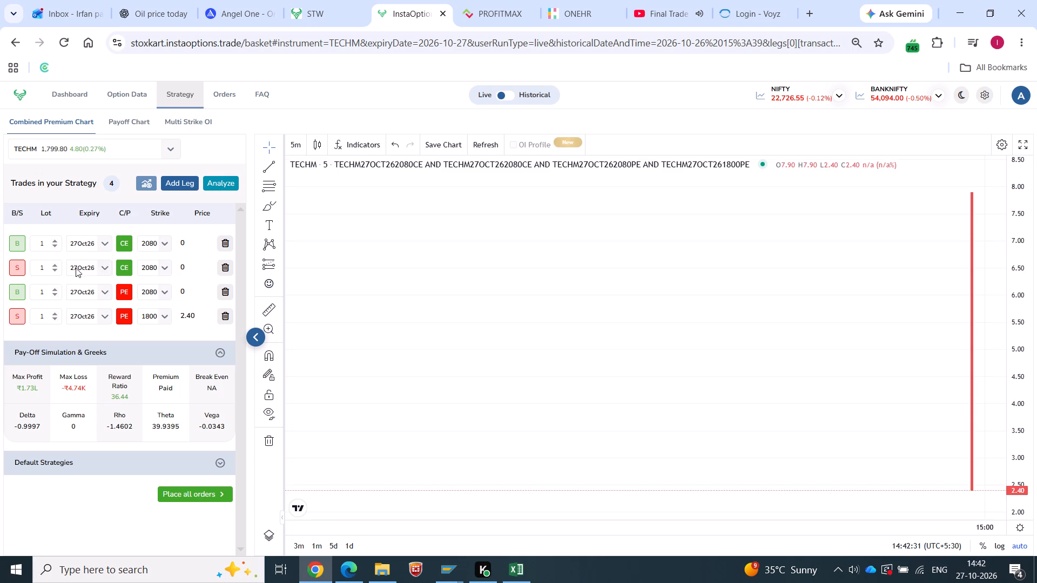
{"action": "left_click", "coordinate": [76, 267]}
{"action": "left_click", "coordinate": [83, 299]}
{"action": "left_click", "coordinate": [84, 286]}
{"action": "left_click", "coordinate": [84, 324]}
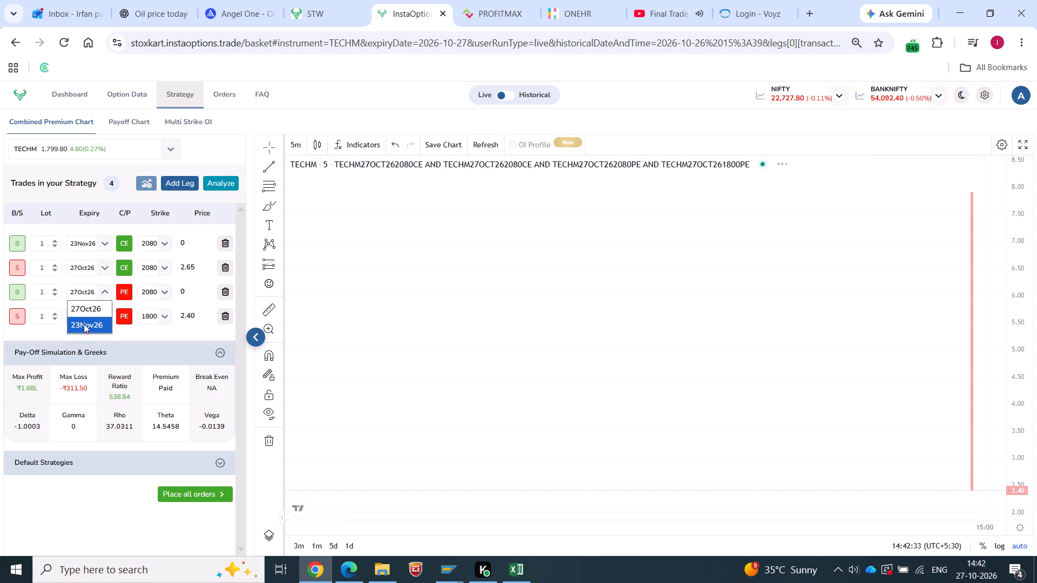
{"action": "left_click", "coordinate": [84, 316]}
{"action": "left_click", "coordinate": [84, 351]}
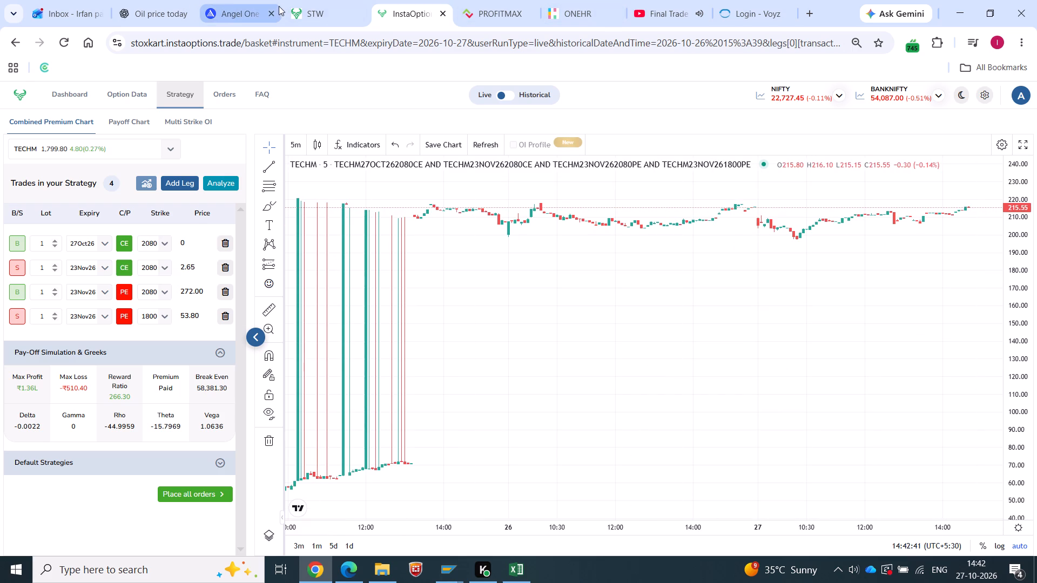
Move InstaOptions out of the browser into its own maximised window.
{"action": "left_click", "coordinate": [230, 5]}
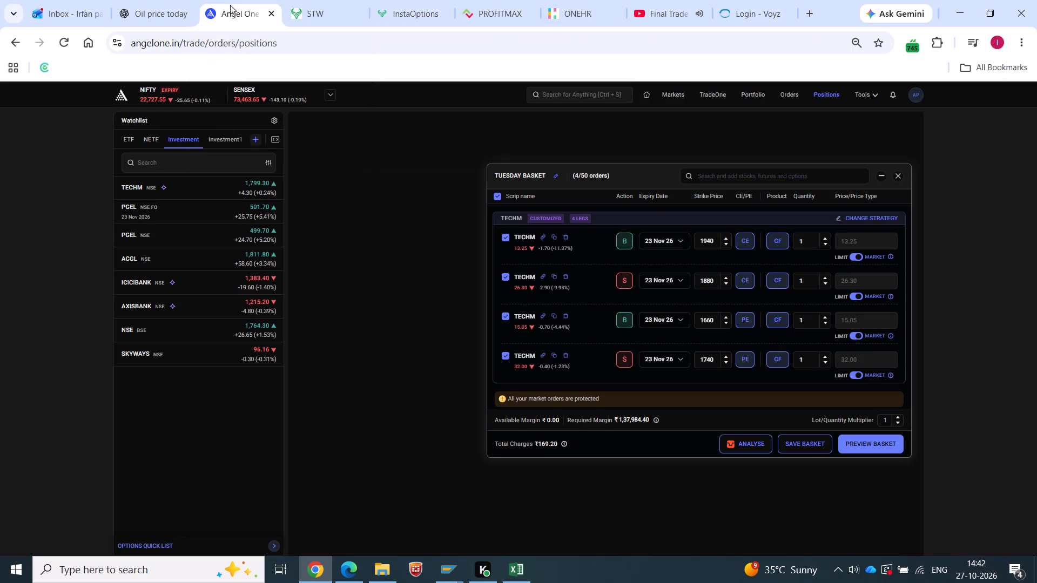
{"action": "left_click", "coordinate": [315, 1]}
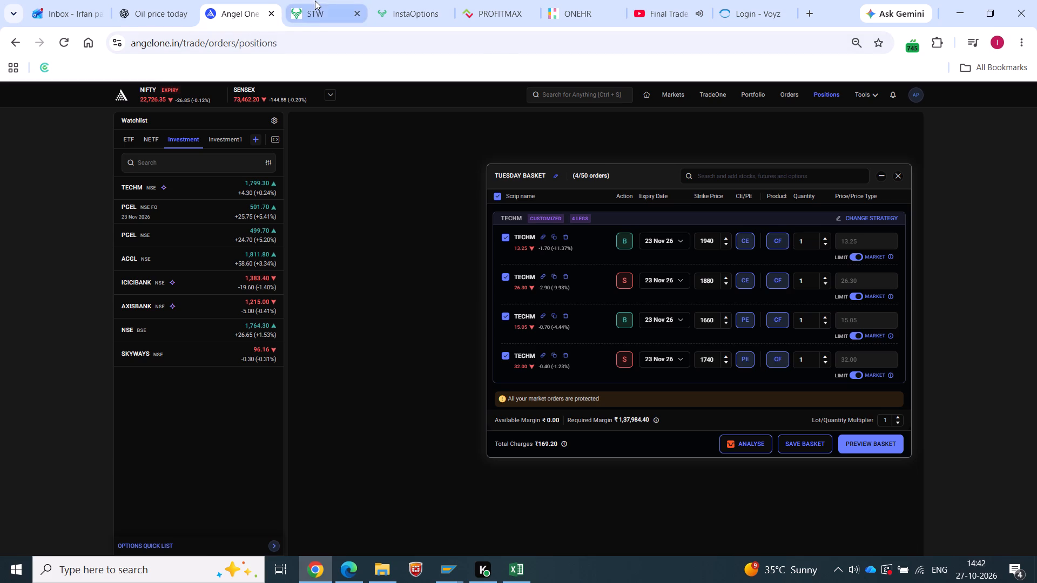
{"action": "left_click", "coordinate": [380, 0]}
{"action": "left_click_drag", "start_coordinate": [389, 11], "coordinate": [387, 90]}
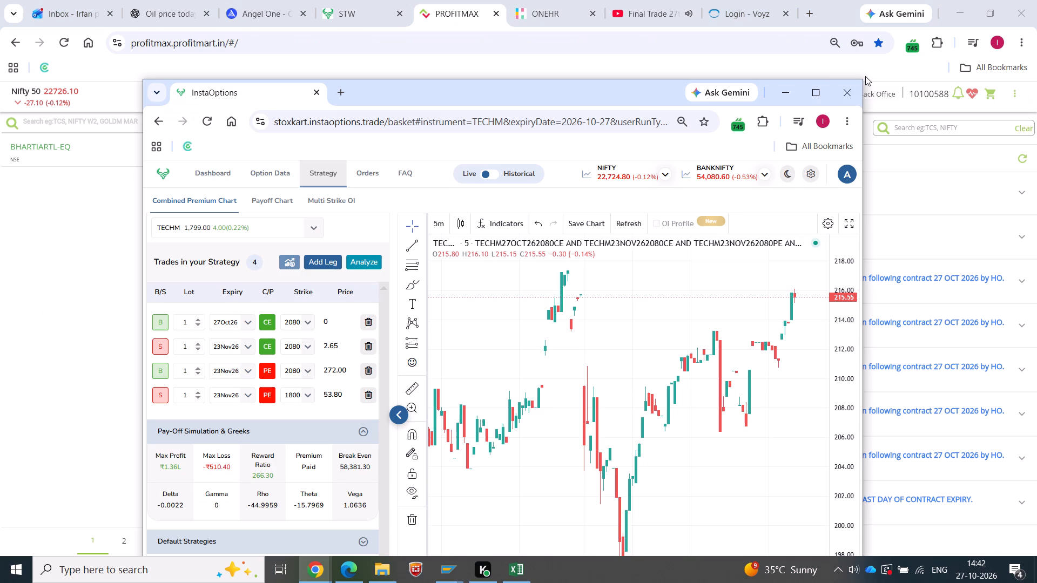
{"action": "left_click", "coordinate": [818, 100]}
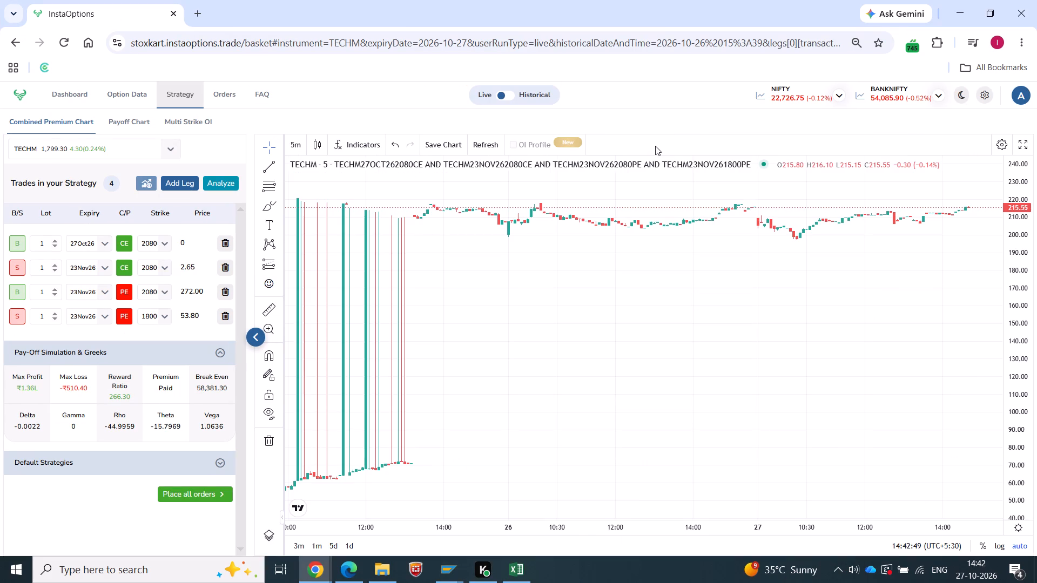
Consult the Angel One TECHM basket, and set the InstaOptions first leg to strike 1940 with expiry 23Nov26.
{"action": "key", "text": "alt+Tab"}
{"action": "left_click", "coordinate": [240, 12]}
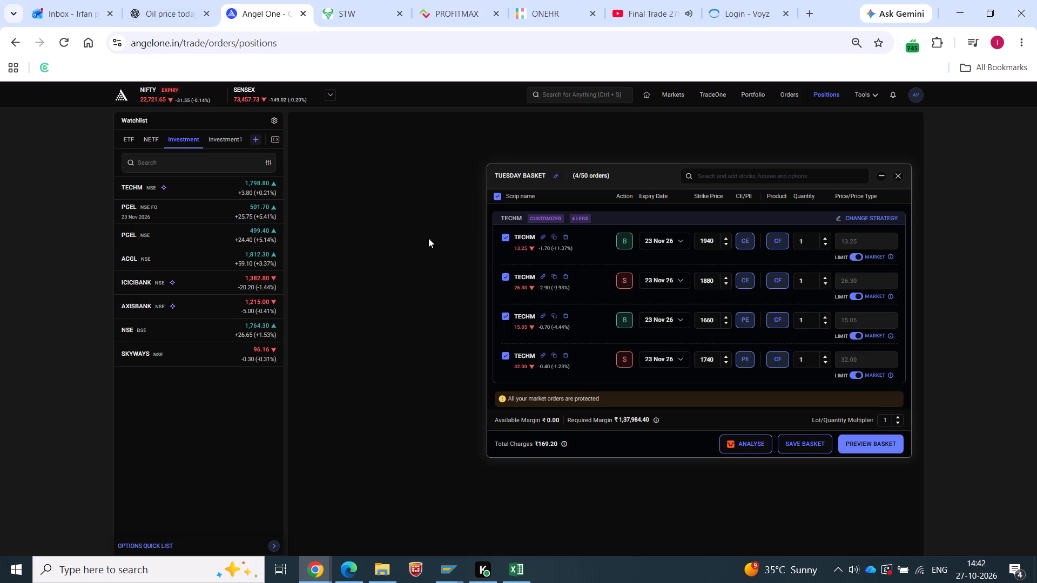
{"action": "key", "text": "alt+Tab"}
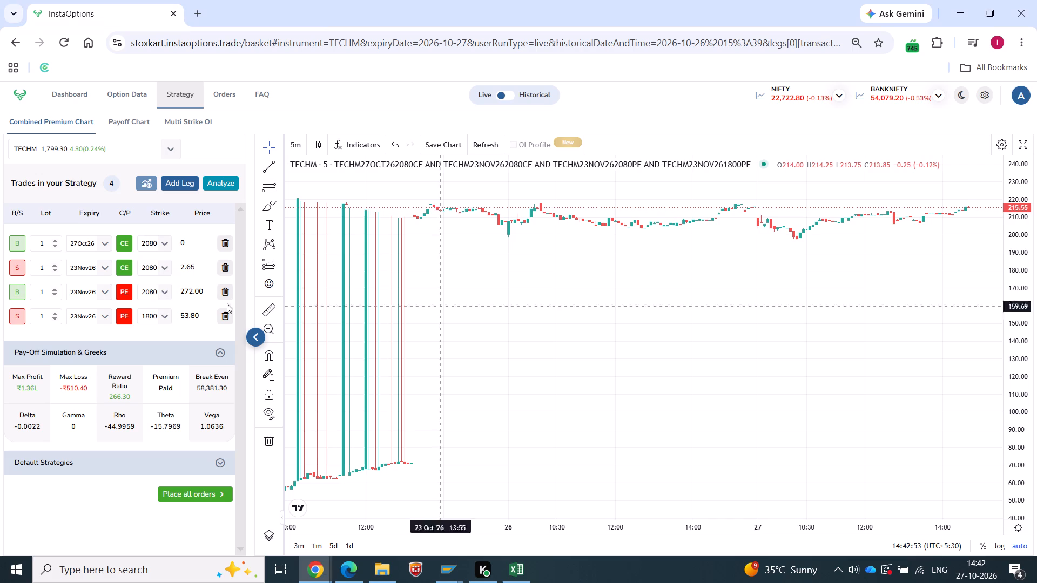
{"action": "left_click", "coordinate": [150, 240]}
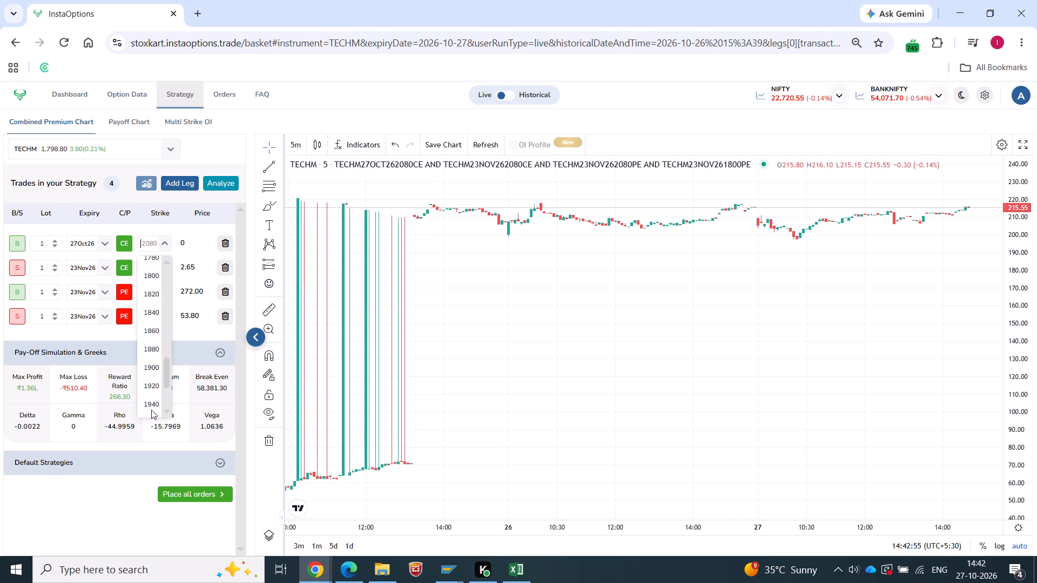
{"action": "left_click", "coordinate": [154, 401]}
{"action": "scroll", "coordinate": [520, 281], "scroll_direction": "up", "scroll_amount": 1}
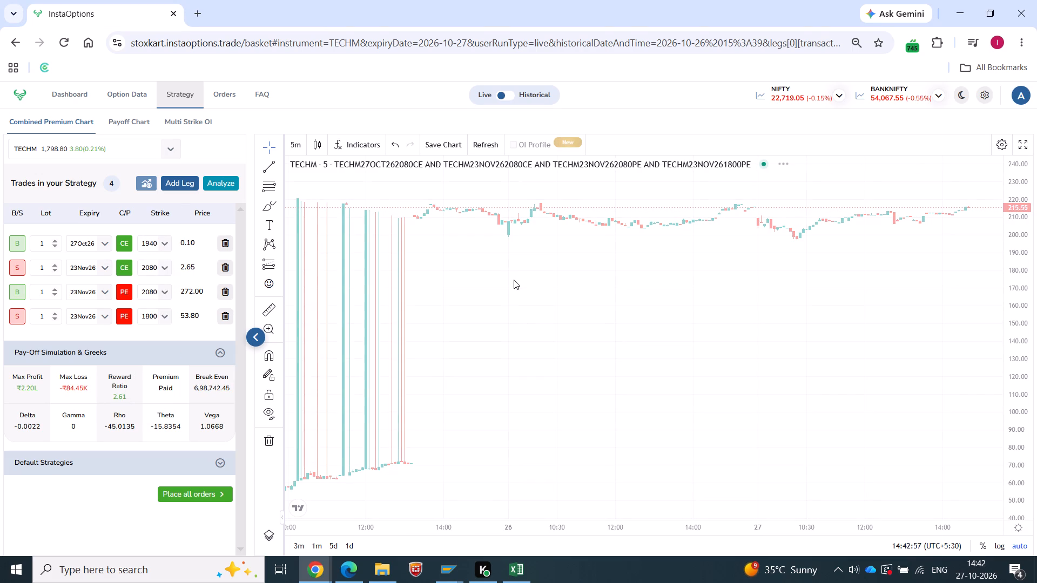
{"action": "left_click", "coordinate": [74, 246]}
{"action": "left_click", "coordinate": [78, 279]}
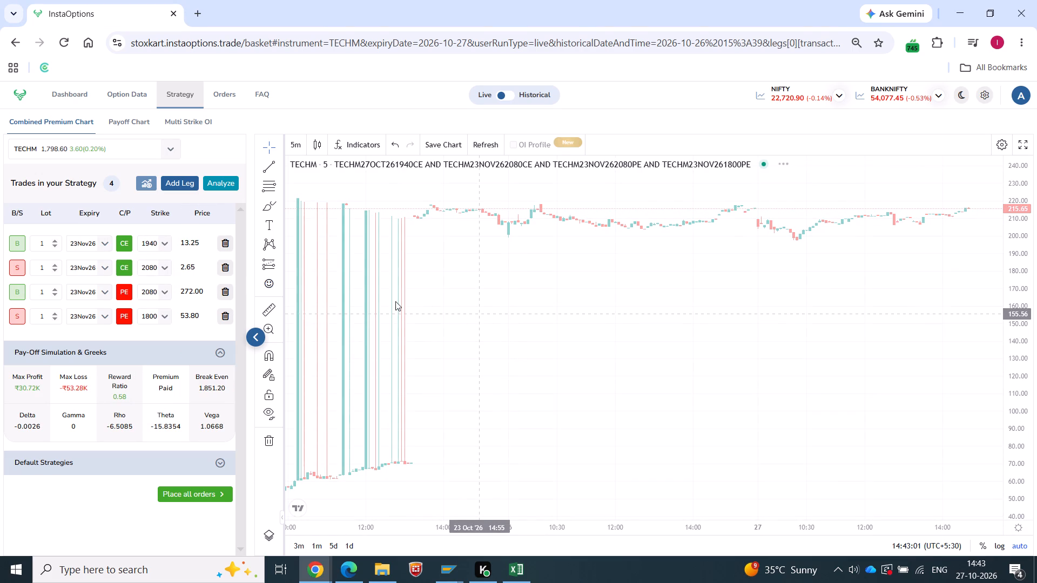
Consult the Angel One basket again, and set the InstaOptions second leg, the sold CE, to strike 1880.
{"action": "key", "text": "alt+Tab"}
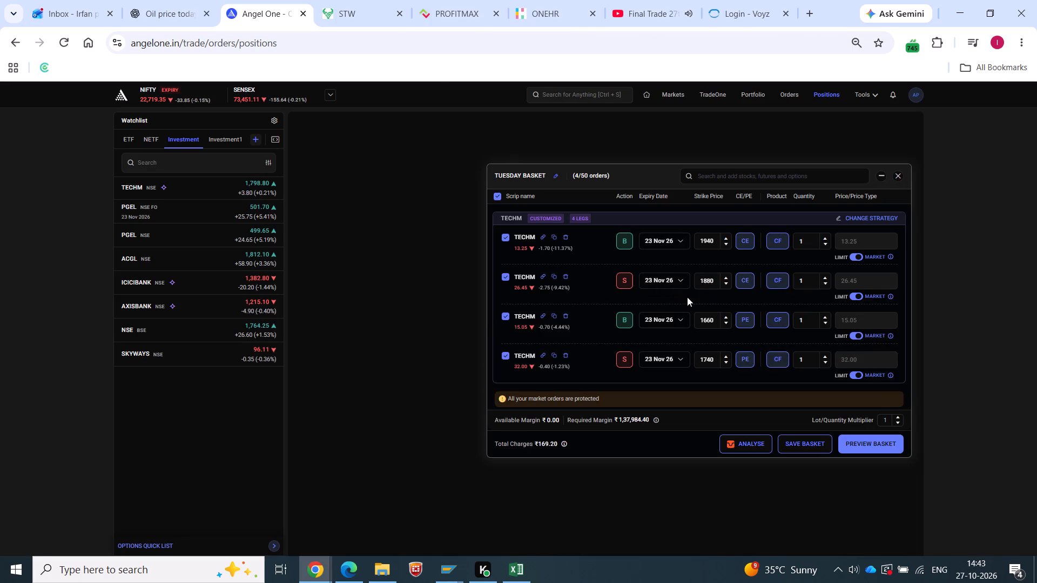
{"action": "key", "text": "alt+Tab"}
{"action": "left_click", "coordinate": [151, 270]}
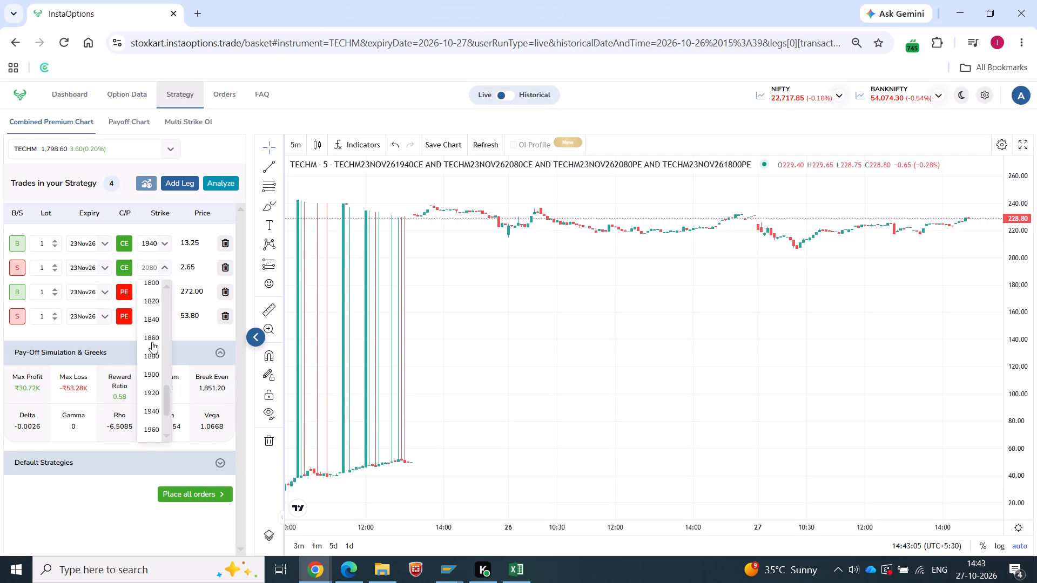
{"action": "left_click", "coordinate": [149, 354]}
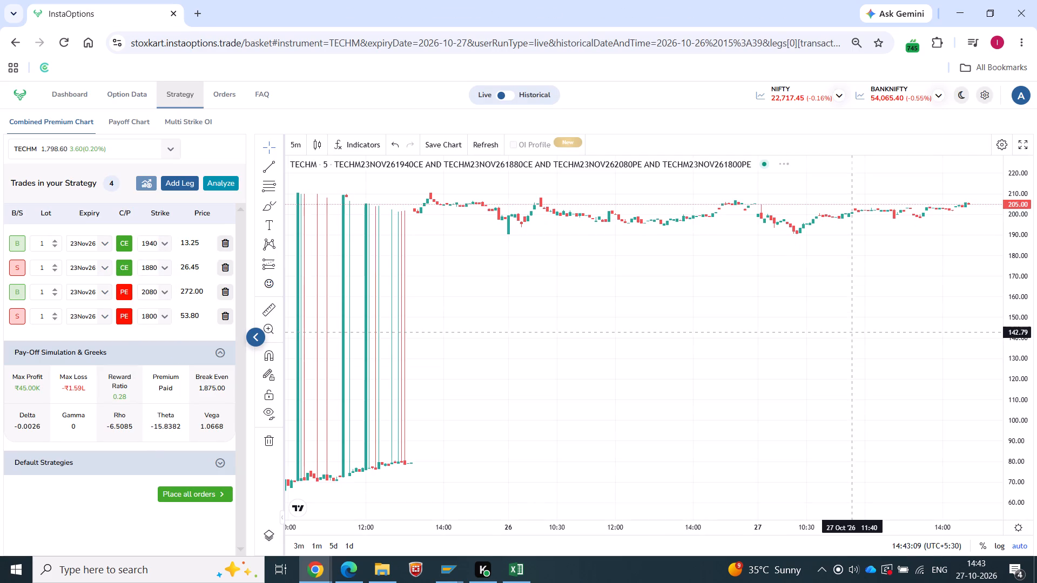
Consult the Angel One TECHM basket, and set the InstaOptions third leg, the bought PE, to strike 1660.
{"action": "key", "text": "alt+Tab"}
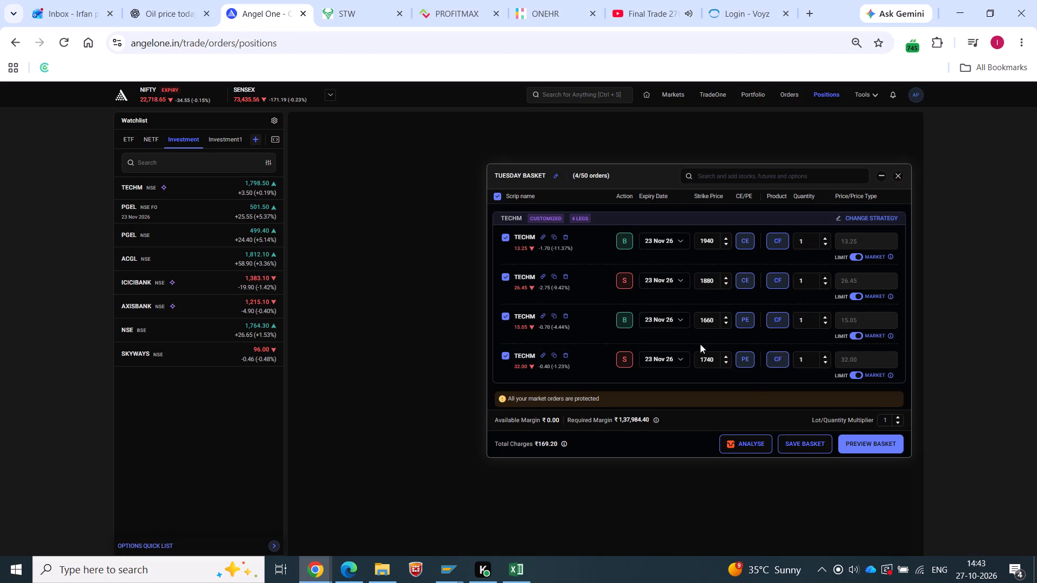
{"action": "key", "text": "alt+Tab"}
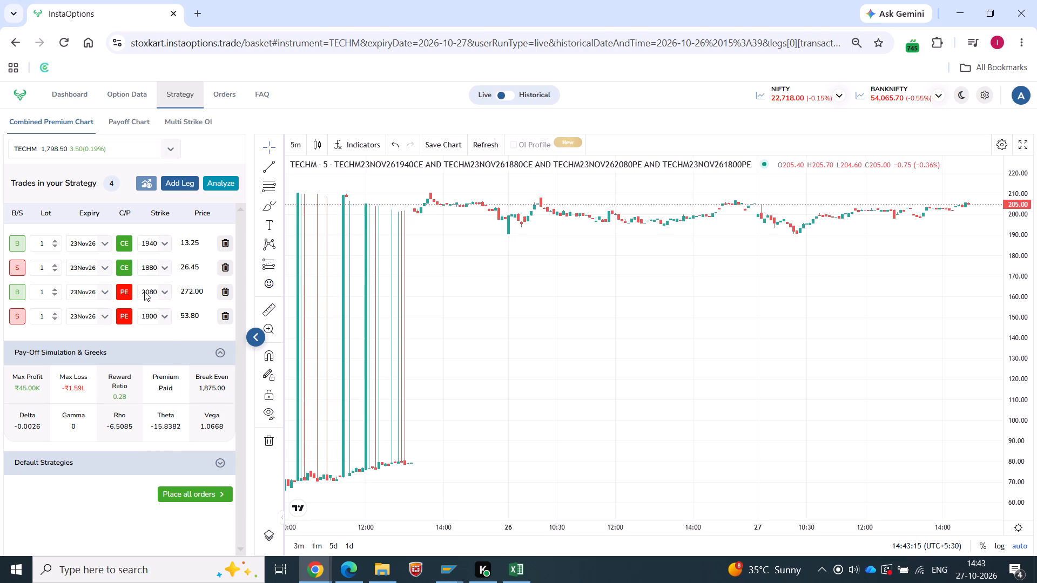
{"action": "left_click", "coordinate": [144, 291]}
{"action": "scroll", "coordinate": [155, 385], "scroll_direction": "up", "scroll_amount": 4}
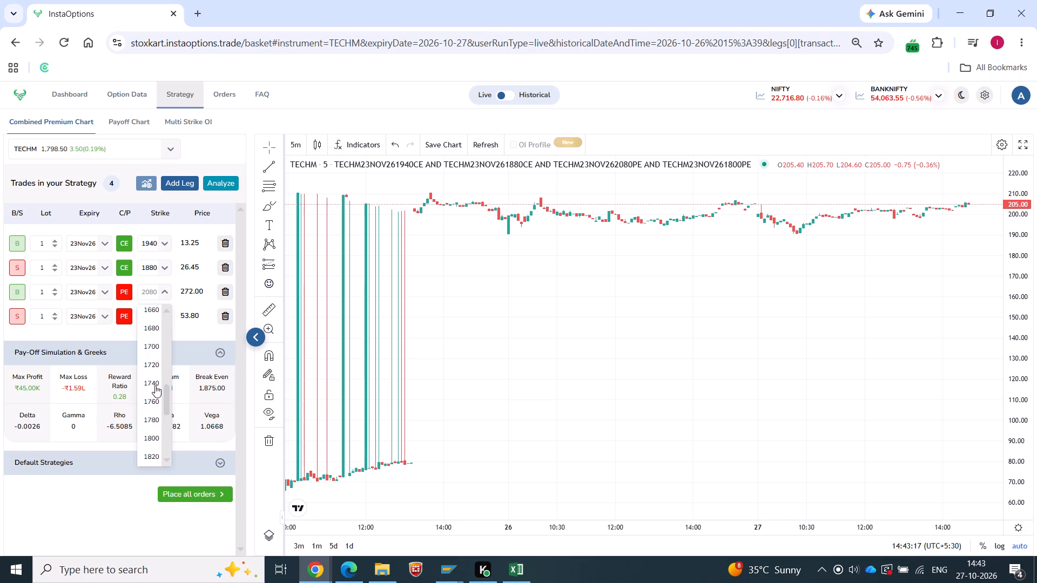
{"action": "left_click", "coordinate": [153, 377]}
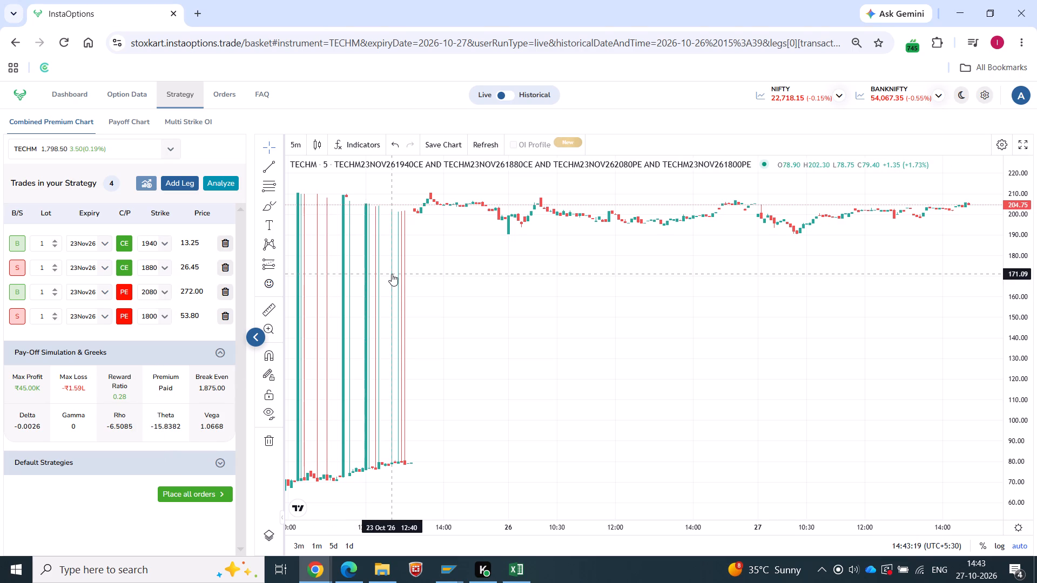
Consult the Angel One basket again, and set the InstaOptions fourth leg, the sold PE, to strike 1740.
{"action": "key", "text": "alt+Tab"}
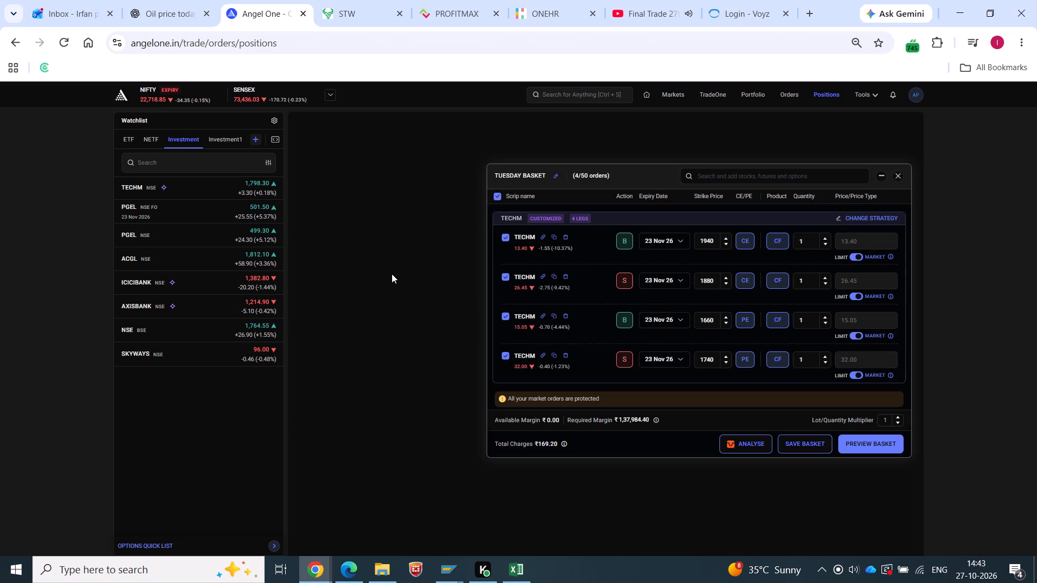
{"action": "key", "text": "alt+Tab"}
{"action": "key", "text": "alt+Tab"}
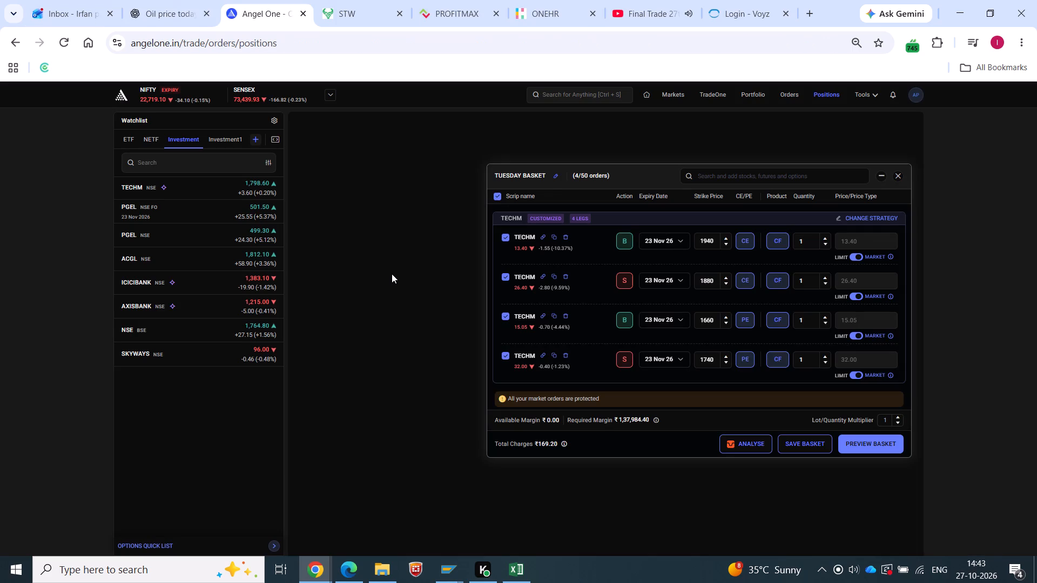
{"action": "key", "text": "alt+Tab"}
{"action": "left_click", "coordinate": [147, 317]}
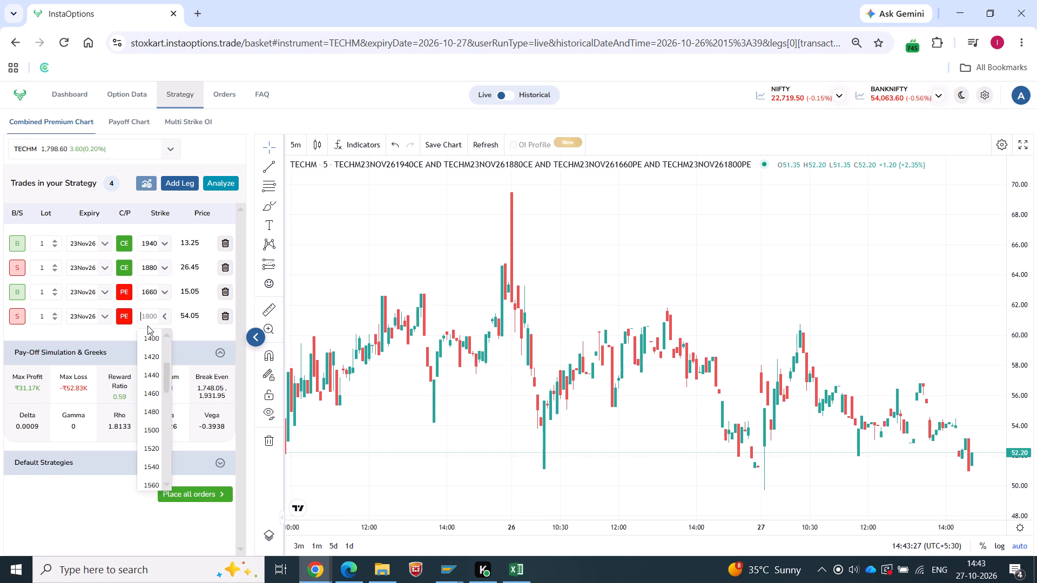
{"action": "left_click", "coordinate": [150, 365]}
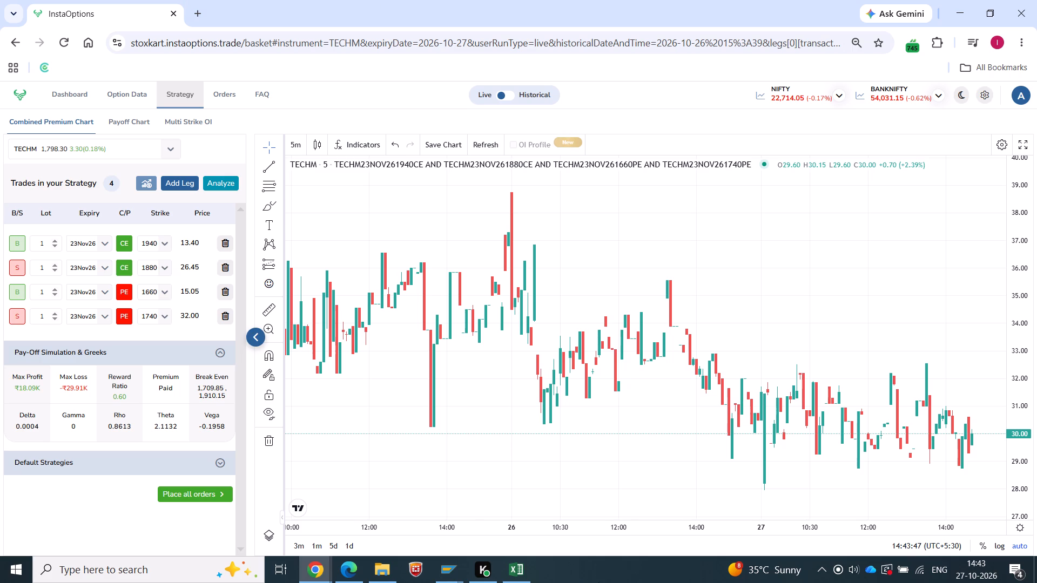
Compare the four InstaOptions legs and their prices with the Angel One TECHM basket.
{"action": "key", "text": "alt+Tab"}
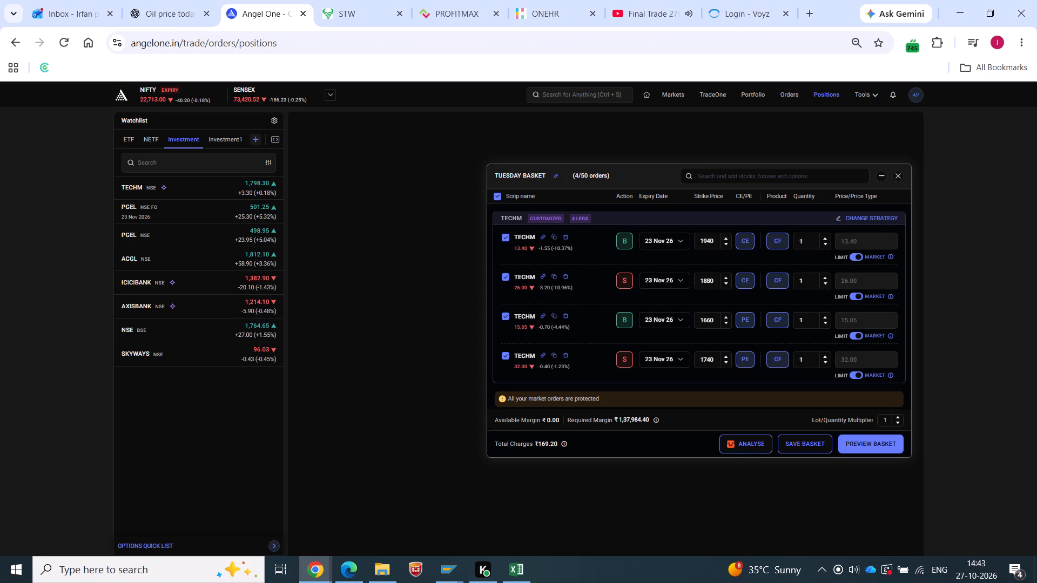
{"action": "key", "text": "alt+Tab"}
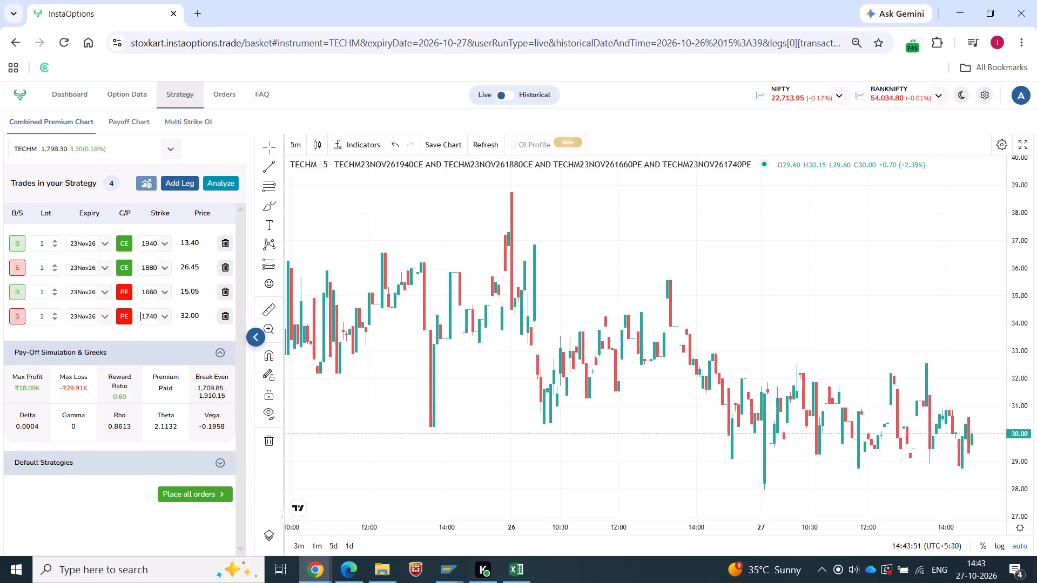
{"action": "key", "text": "alt+Tab"}
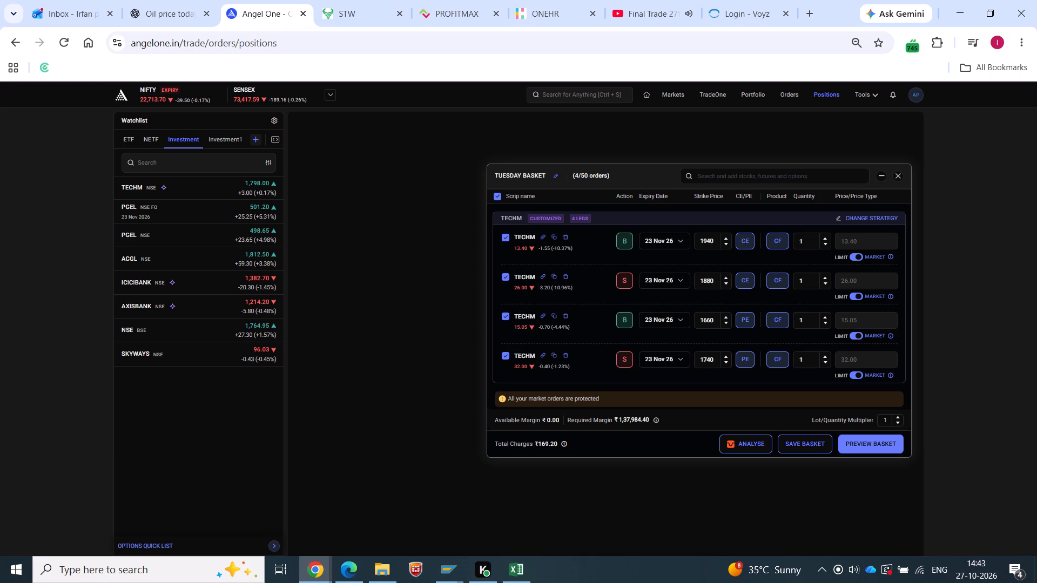
{"action": "key", "text": "alt+Tab"}
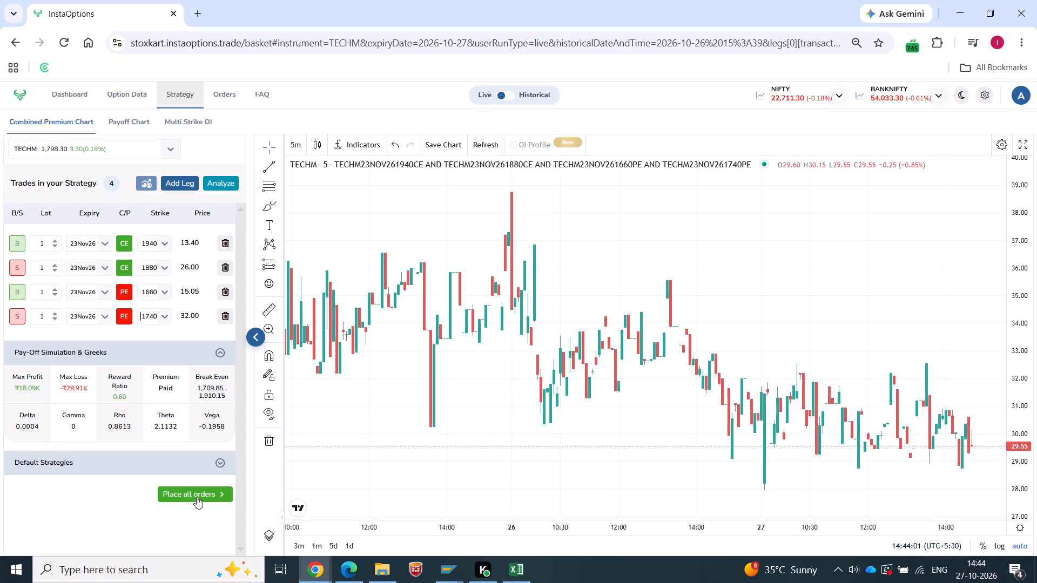
Bring up the order basket for placing all four TECHM strategy legs in InstaOptions.
{"action": "left_click", "coordinate": [220, 468]}
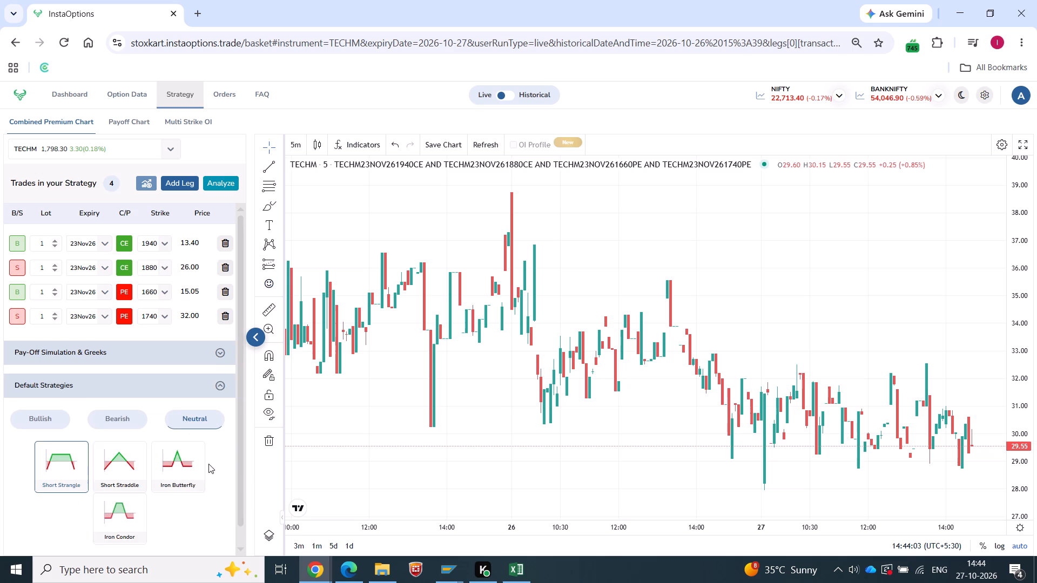
{"action": "scroll", "coordinate": [208, 464], "scroll_direction": "down", "scroll_amount": 1}
{"action": "left_click", "coordinate": [220, 363]}
{"action": "left_click", "coordinate": [190, 410]}
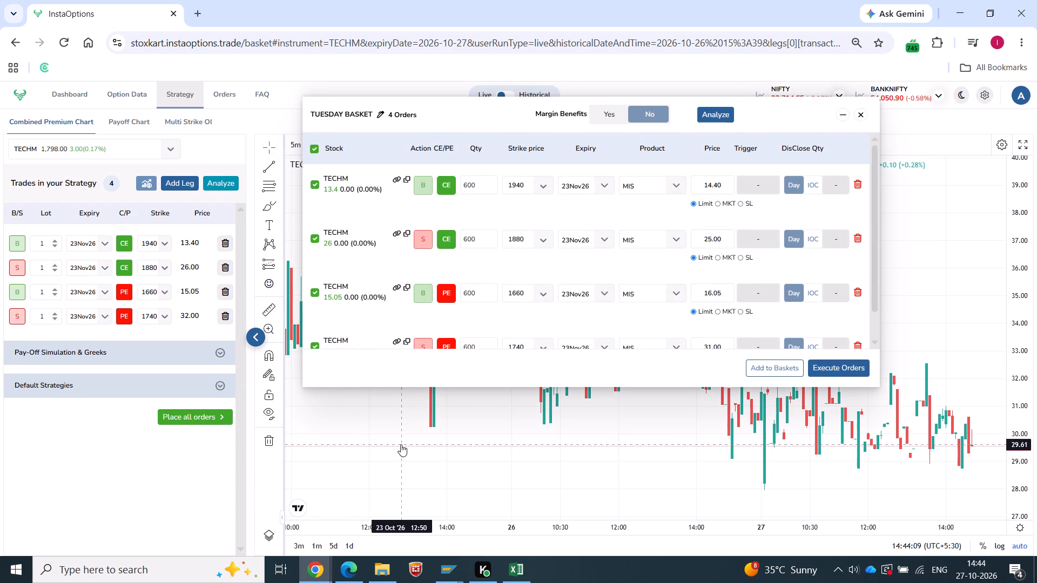
Set the price type of all four TECHM orders to MKT and review the order list.
{"action": "left_click", "coordinate": [718, 204]}
{"action": "left_click", "coordinate": [719, 257]}
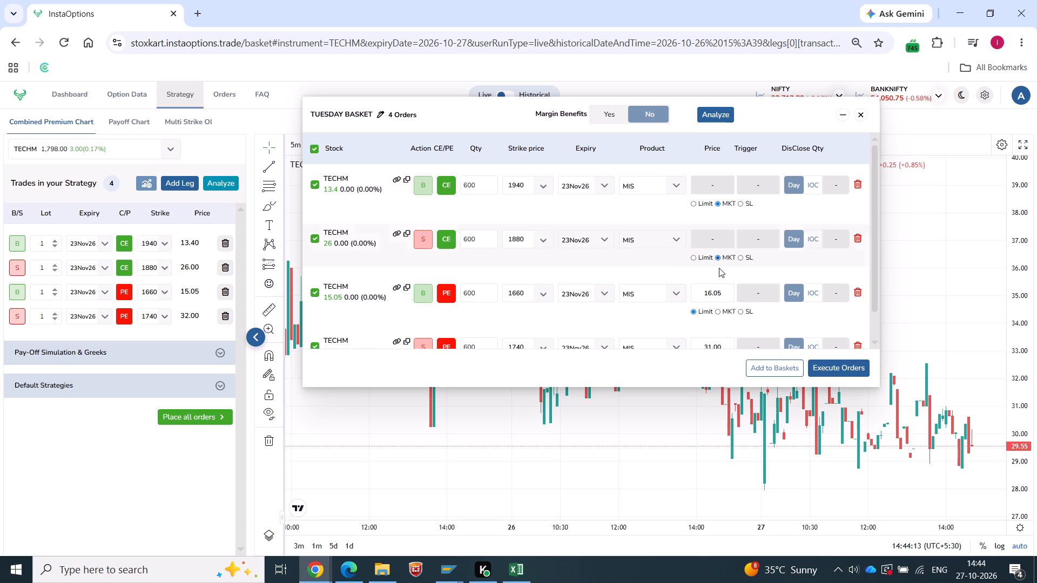
{"action": "left_click", "coordinate": [718, 314]}
{"action": "scroll", "coordinate": [717, 301], "scroll_direction": "down", "scroll_amount": 1}
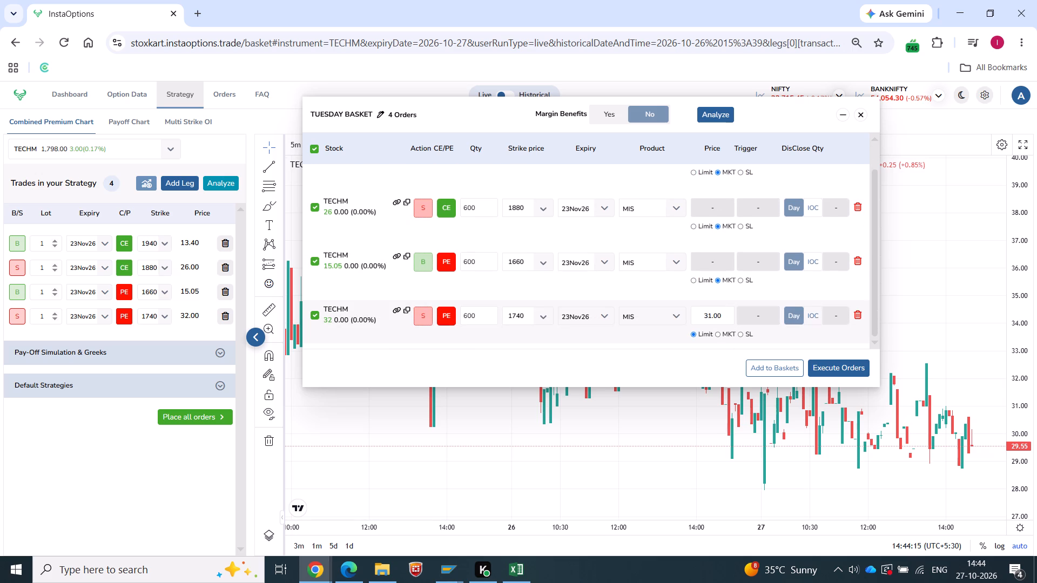
{"action": "left_click", "coordinate": [717, 333]}
{"action": "scroll", "coordinate": [634, 263], "scroll_direction": "up", "scroll_amount": 5}
{"action": "scroll", "coordinate": [634, 262], "scroll_direction": "down", "scroll_amount": 4}
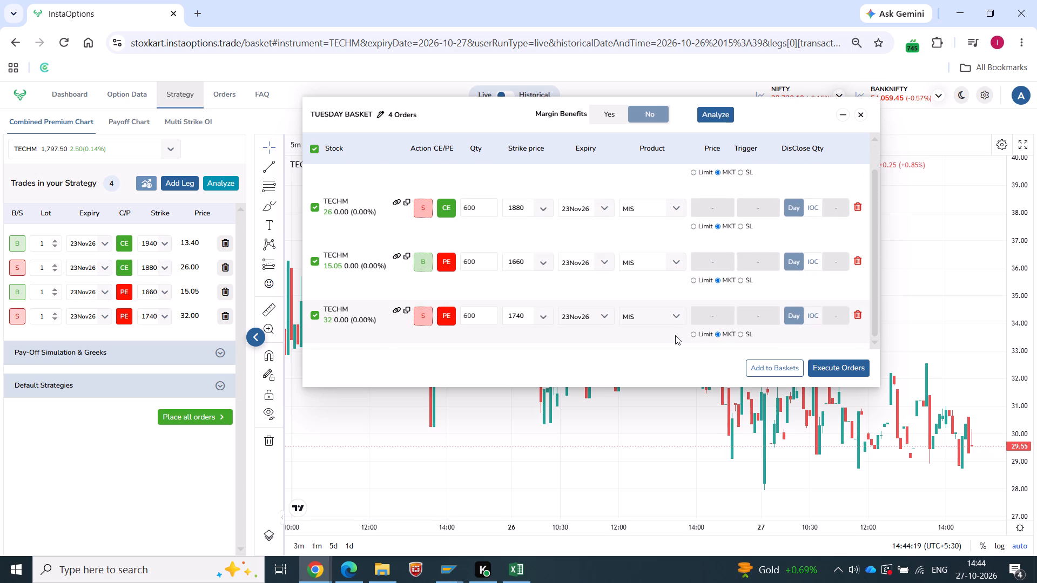
{"action": "scroll", "coordinate": [460, 302], "scroll_direction": "up", "scroll_amount": 7}
{"action": "scroll", "coordinate": [420, 287], "scroll_direction": "down", "scroll_amount": 8}
{"action": "scroll", "coordinate": [451, 263], "scroll_direction": "up", "scroll_amount": 8}
{"action": "scroll", "coordinate": [515, 248], "scroll_direction": "up", "scroll_amount": 2}
Check the first order's product options, and search Google in a new tab for "what MIS Product in stoxkart".
{"action": "left_click", "coordinate": [643, 177]}
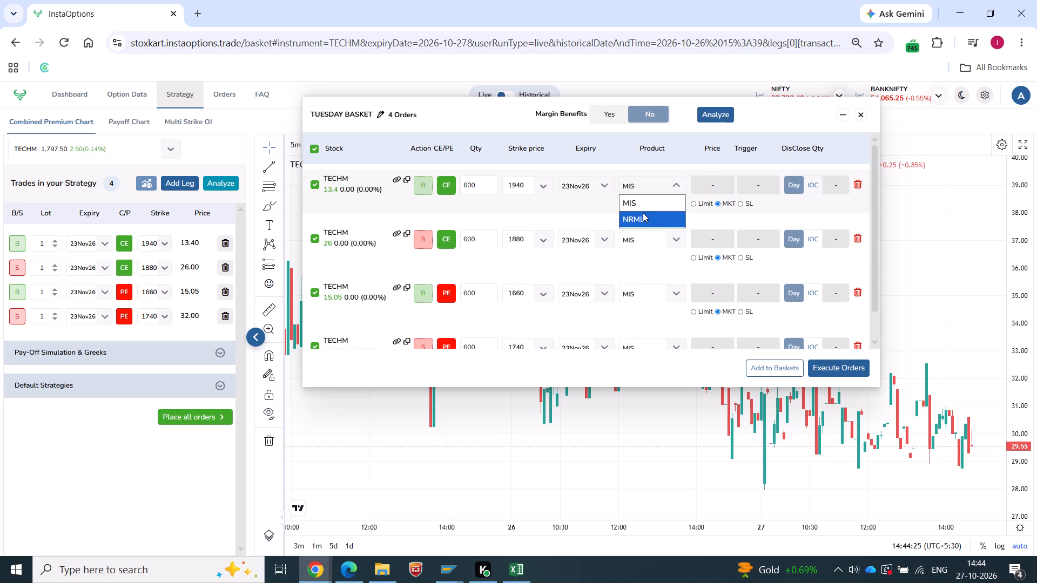
{"action": "left_click", "coordinate": [196, 13]}
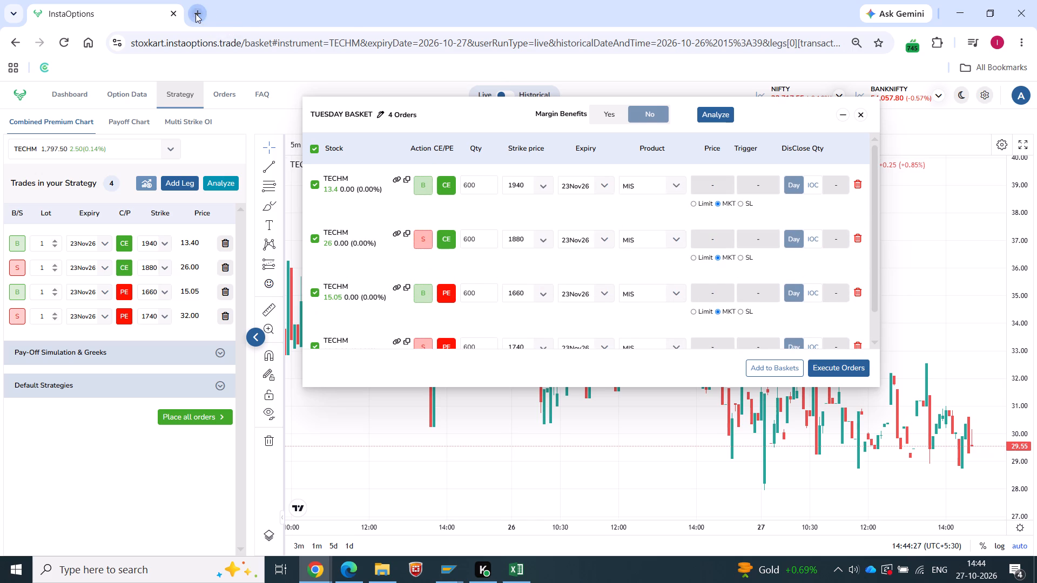
{"action": "type", "text": "what MIS Product"}
{"action": "key", "text": "space"}
{"action": "key", "text": "BackSpace"}
{"action": "type", "text": "in"}
{"action": "key", "text": "space"}
{"action": "key", "text": "BackSpace"}
{"action": "key", "text": "BackSpace"}
{"action": "key", "text": "BackSpace"}
{"action": "key", "text": "space"}
{"action": "type", "text": "i n"}
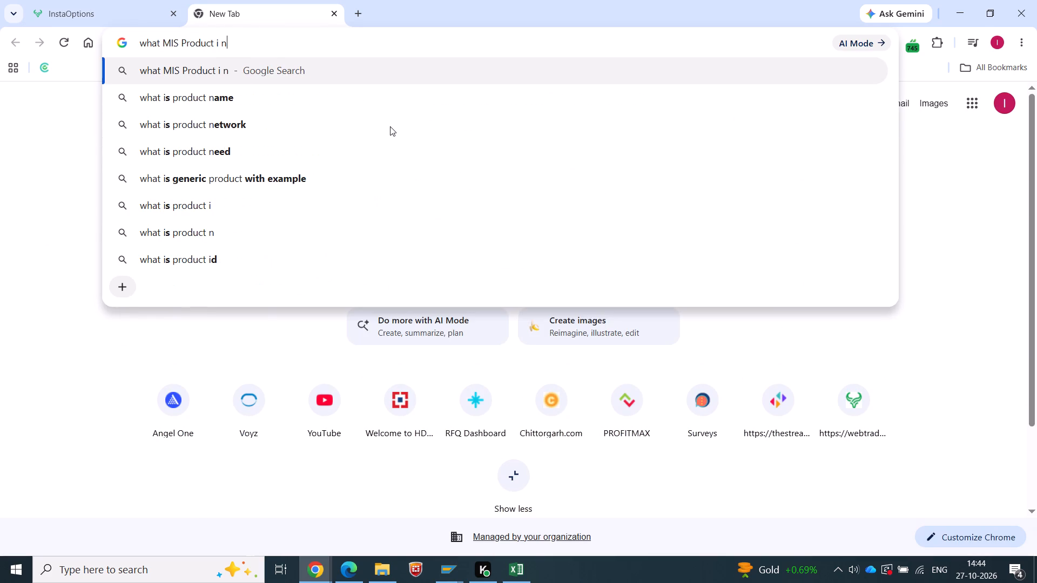
{"action": "key", "text": "BackSpace"}
{"action": "key", "text": "BackSpace"}
{"action": "type", "text": "n sto"}
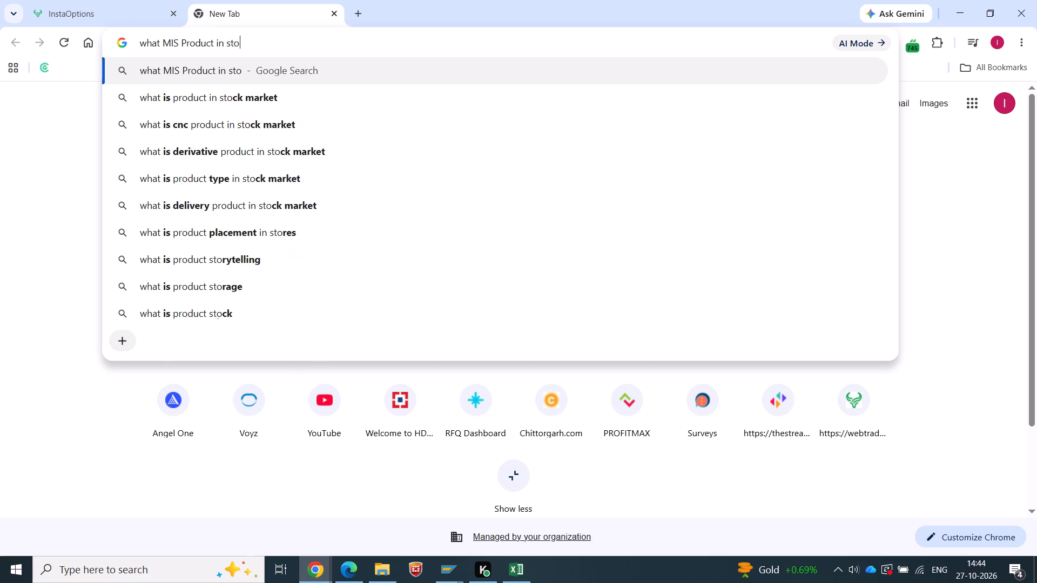
{"action": "key", "text": "c"}
{"action": "key", "text": "BackSpace"}
{"action": "key", "text": "x"}
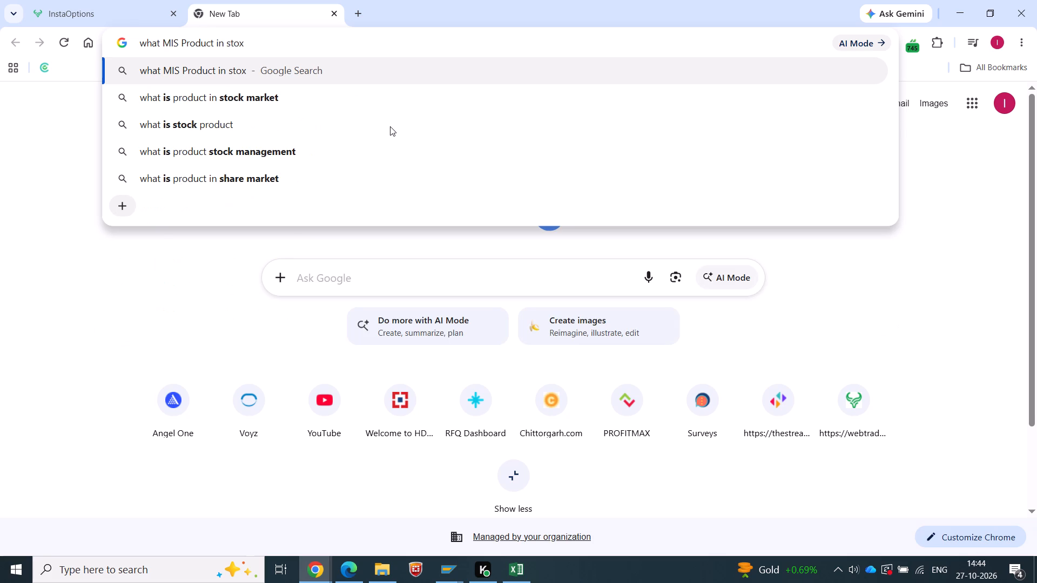
{"action": "type", "text": "kart"}
{"action": "key", "text": "Return"}
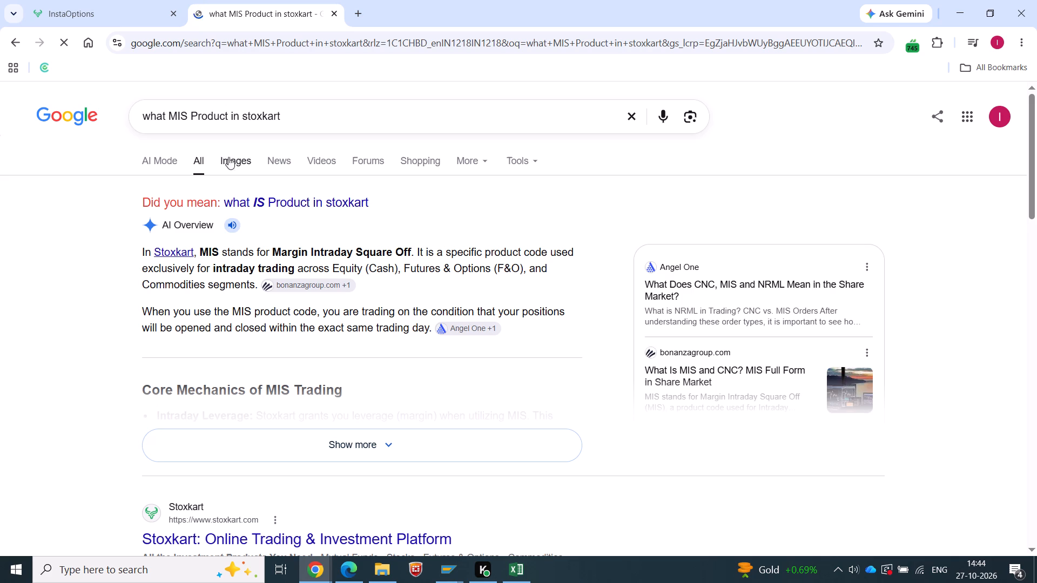
Set the first order's product to NRML in InstaOptions, and change the Google search to "what NRML Product in stoxkart".
{"action": "left_click_drag", "start_coordinate": [185, 121], "coordinate": [171, 119]}
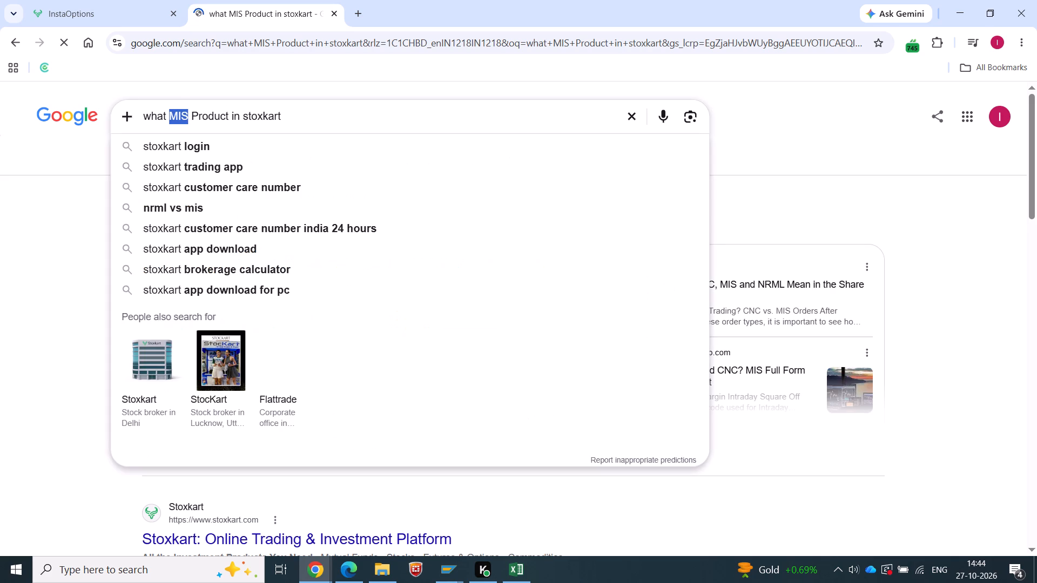
{"action": "key", "text": "shift+n"}
{"action": "key", "text": "shift+r"}
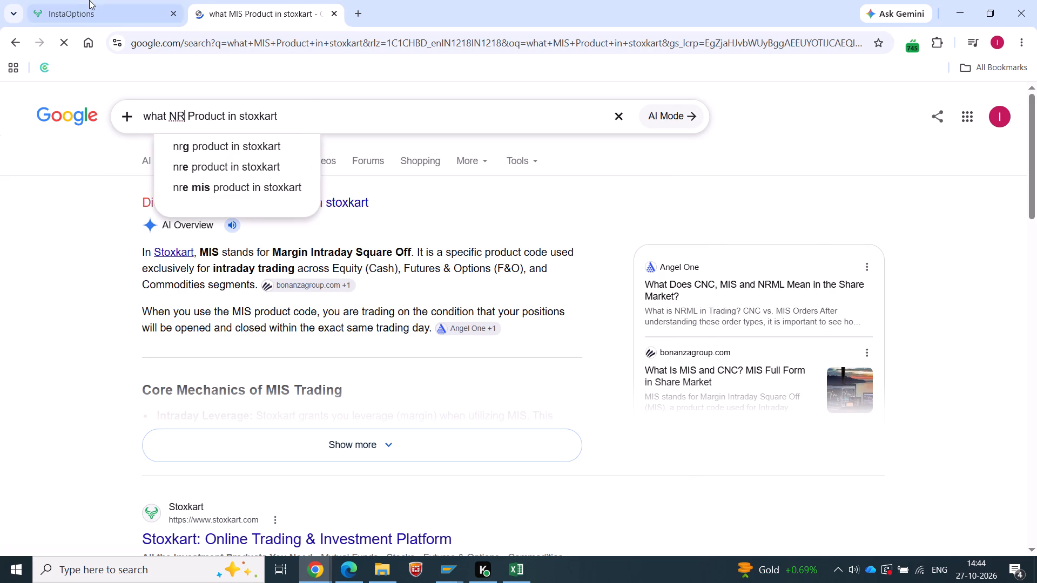
{"action": "left_click", "coordinate": [93, 0]}
{"action": "left_click", "coordinate": [649, 183]}
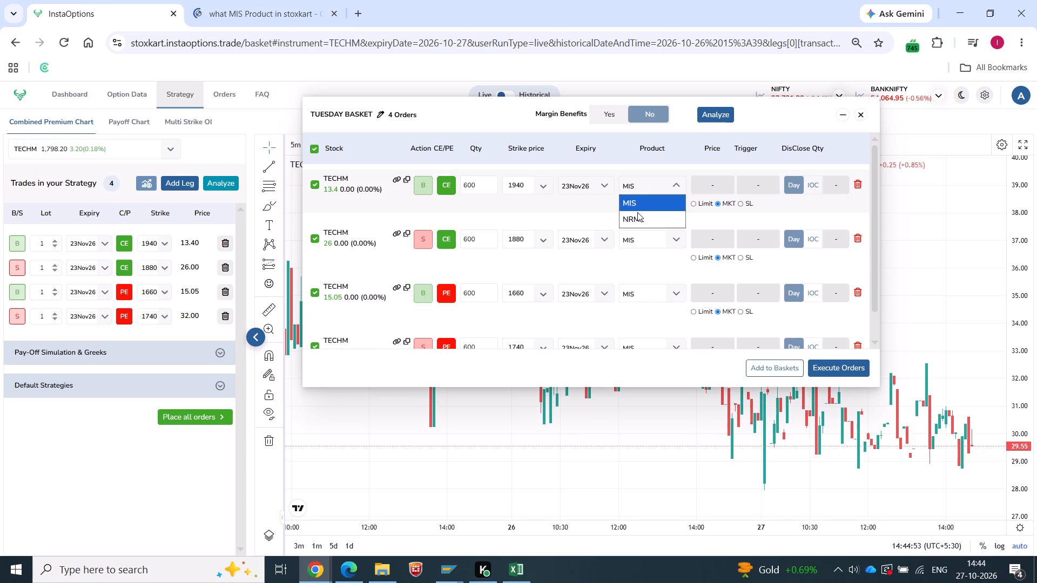
{"action": "left_click", "coordinate": [637, 216]}
{"action": "left_click", "coordinate": [286, 0]}
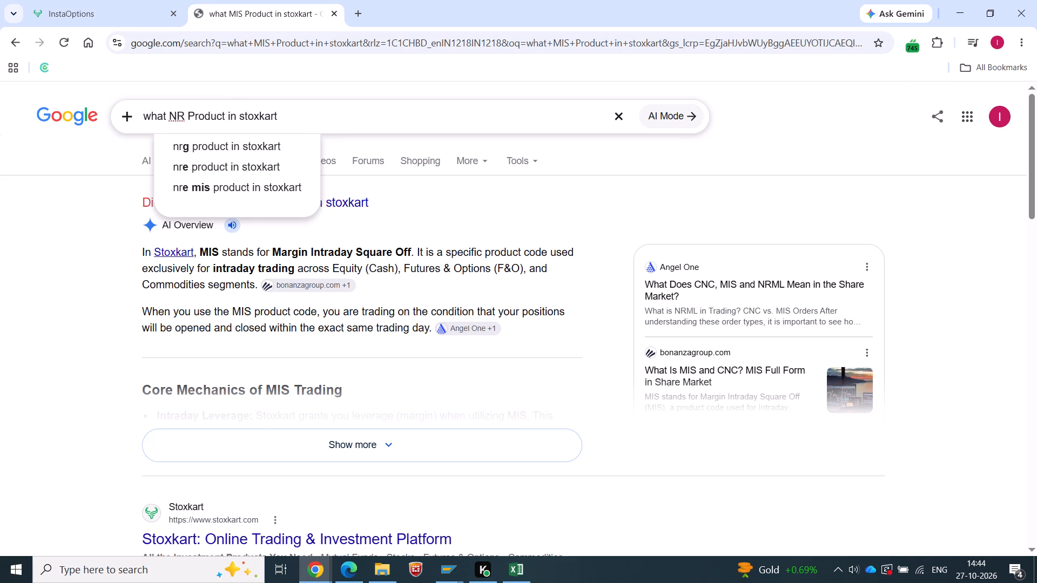
{"action": "type", "text": "ML"}
{"action": "key", "text": "Return"}
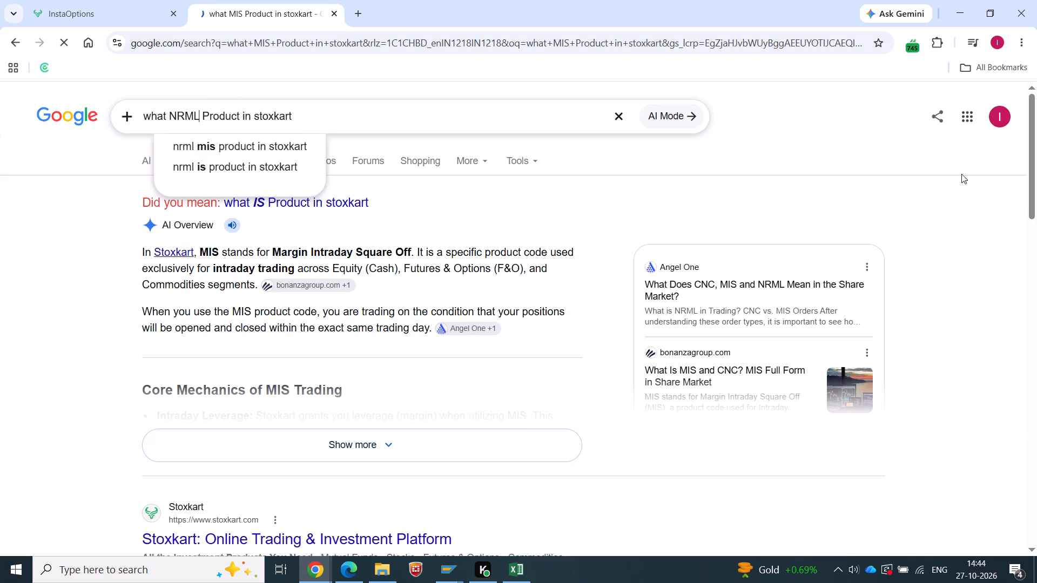
Set the product of the remaining three TECHM orders, strikes 1880, 1660 and 1740, to NRML.
{"action": "left_click", "coordinate": [92, 0]}
{"action": "left_click", "coordinate": [630, 244]}
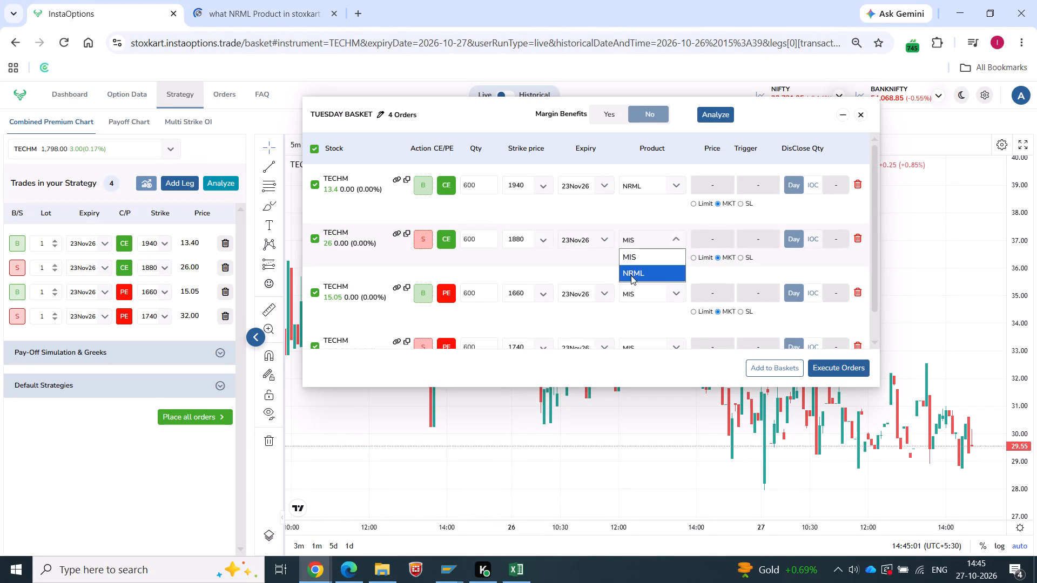
{"action": "left_click", "coordinate": [631, 275]}
{"action": "left_click", "coordinate": [635, 288]}
{"action": "left_click", "coordinate": [638, 326]}
{"action": "left_click", "coordinate": [641, 342]}
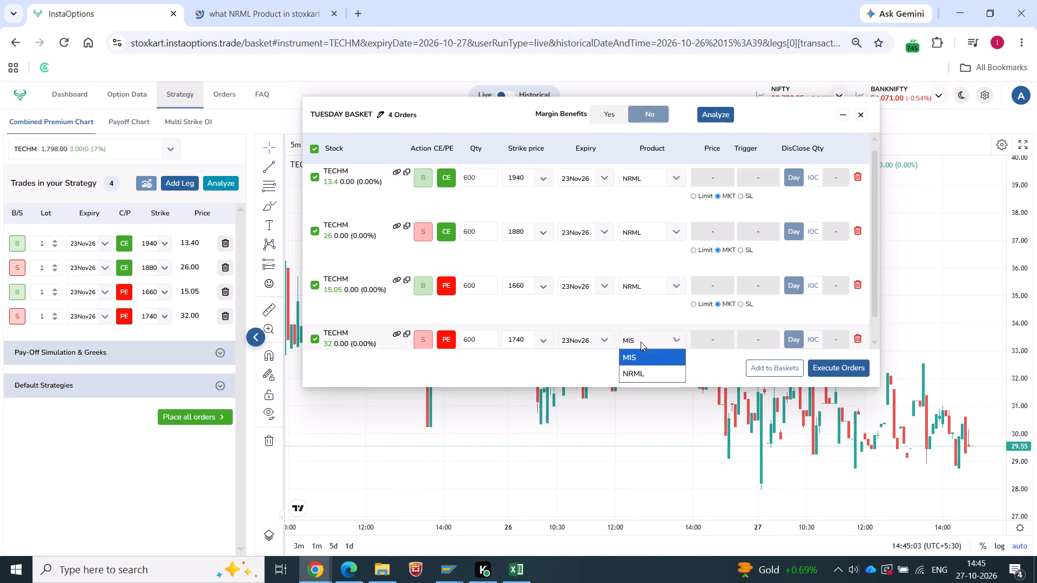
{"action": "scroll", "coordinate": [640, 344], "scroll_direction": "down", "scroll_amount": 1}
{"action": "left_click", "coordinate": [635, 317]}
{"action": "left_click", "coordinate": [640, 351]}
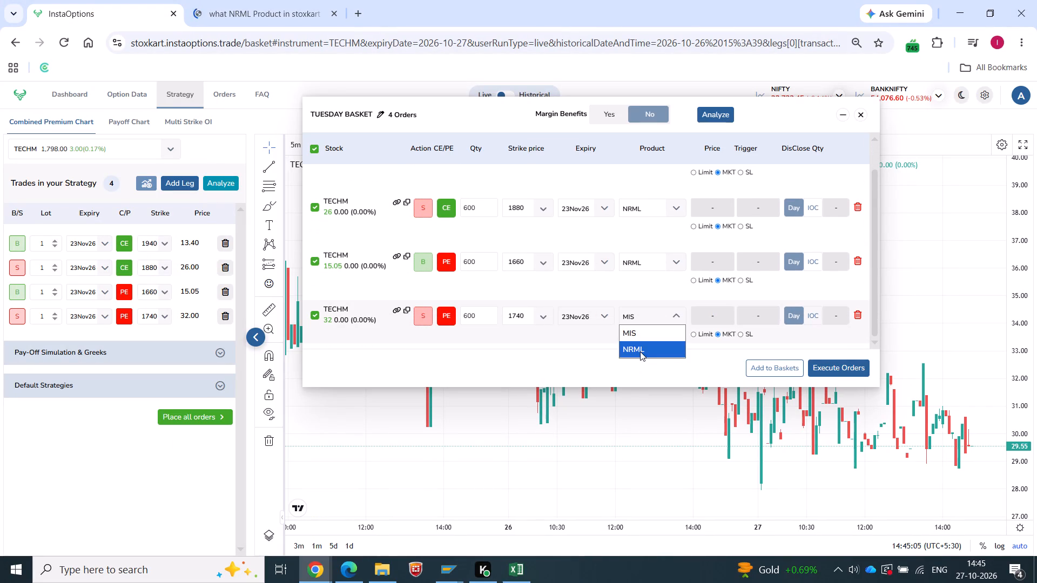
{"action": "scroll", "coordinate": [561, 254], "scroll_direction": "up", "scroll_amount": 9}
{"action": "scroll", "coordinate": [558, 247], "scroll_direction": "down", "scroll_amount": 10}
{"action": "scroll", "coordinate": [560, 167], "scroll_direction": "up", "scroll_amount": 9}
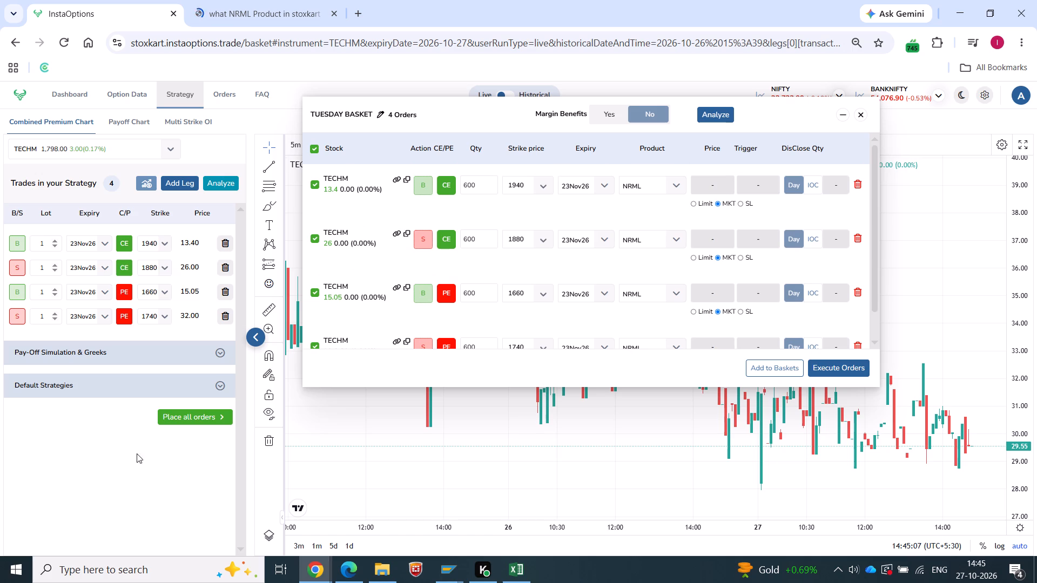
Show the payoff simulation and Greeks for the TECHM strategy.
{"action": "left_click", "coordinate": [221, 351]}
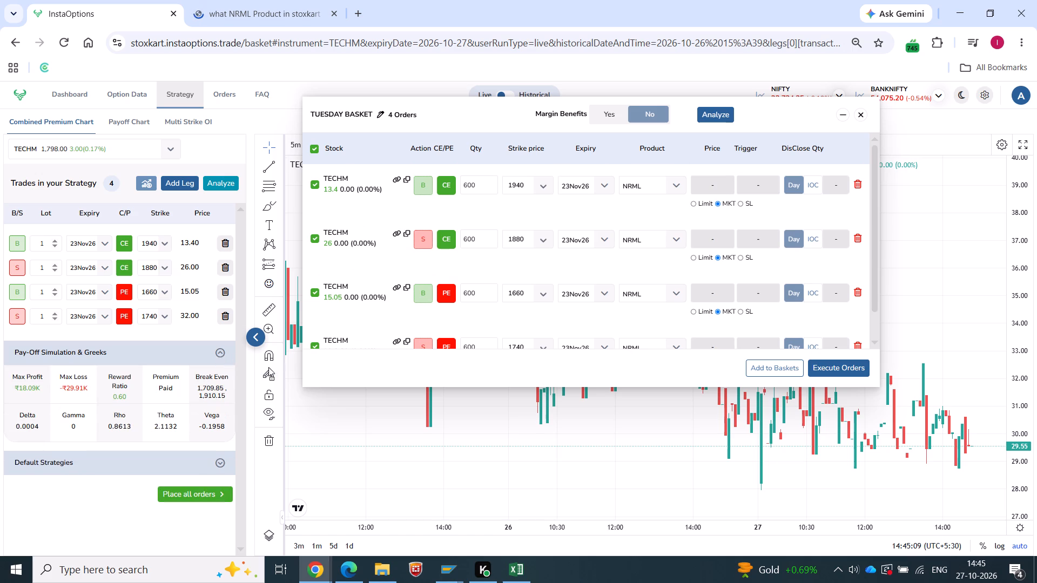
Compare the four TECHM orders in the InstaOptions basket with the Angel One basket, checking strikes, expiry, quantities and product.
{"action": "key", "text": "alt+Tab"}
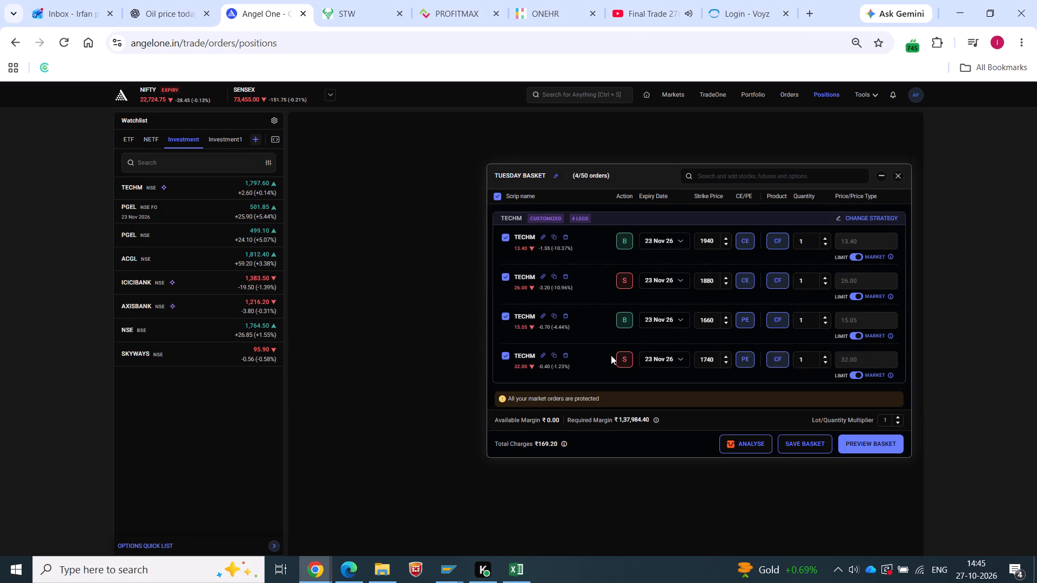
{"action": "scroll", "coordinate": [612, 356], "scroll_direction": "up", "scroll_amount": 3}
{"action": "key", "text": "alt+Tab"}
{"action": "left_click", "coordinate": [219, 0]}
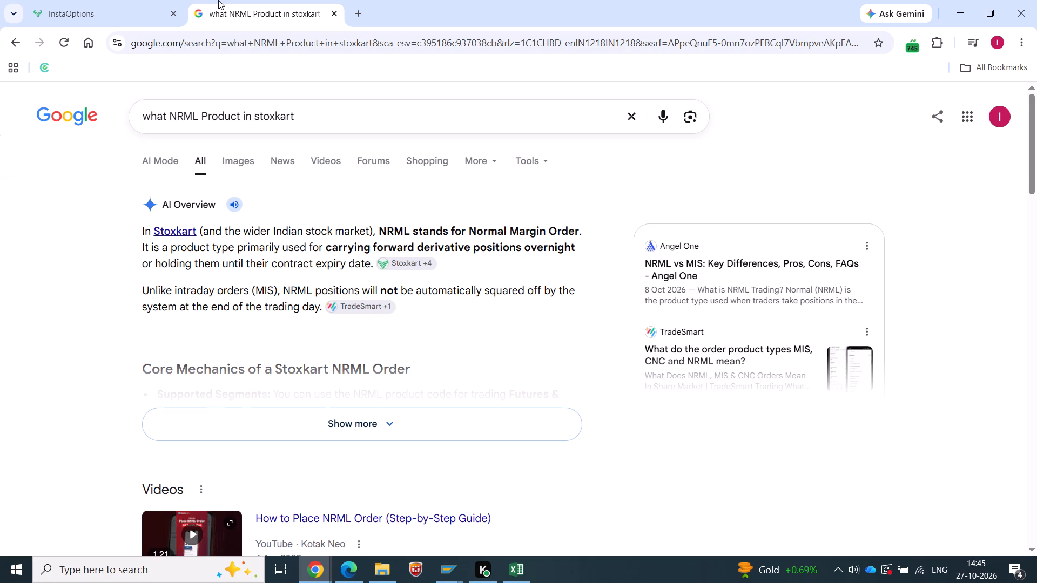
{"action": "left_click", "coordinate": [81, 0]}
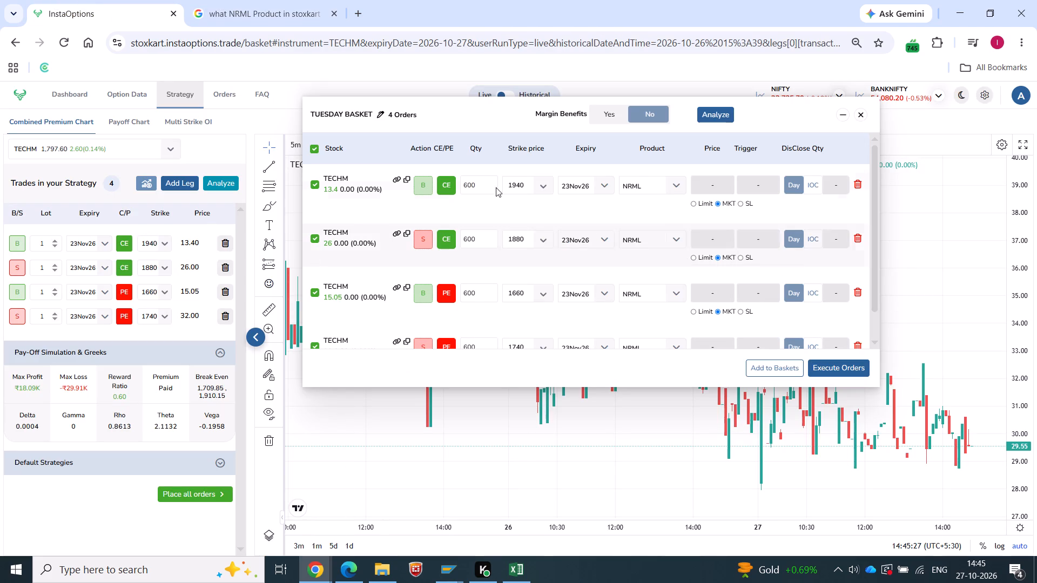
{"action": "scroll", "coordinate": [581, 225], "scroll_direction": "down", "scroll_amount": 1}
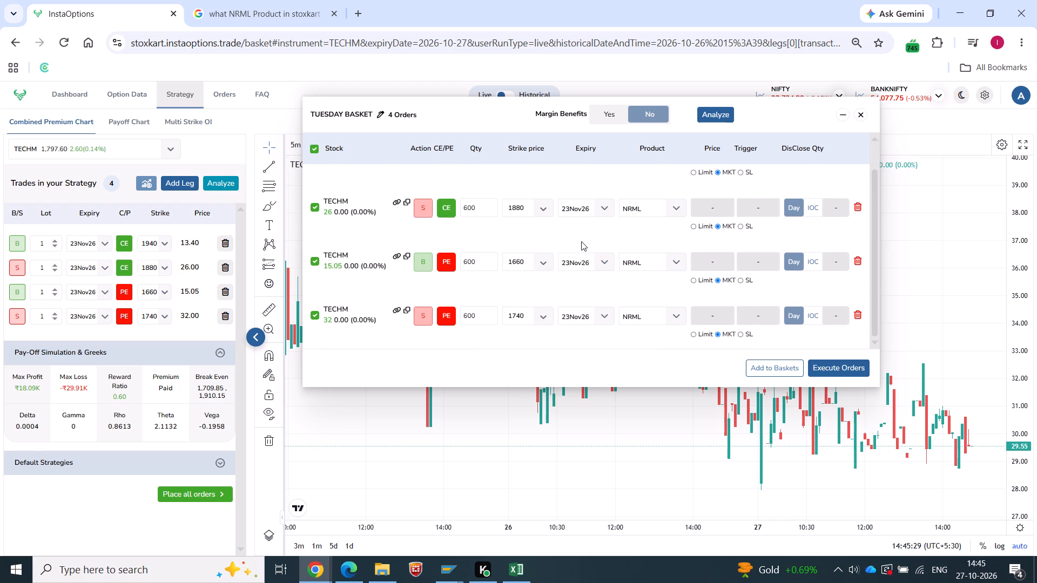
{"action": "scroll", "coordinate": [581, 241], "scroll_direction": "down", "scroll_amount": 1}
{"action": "scroll", "coordinate": [581, 241], "scroll_direction": "up", "scroll_amount": 3}
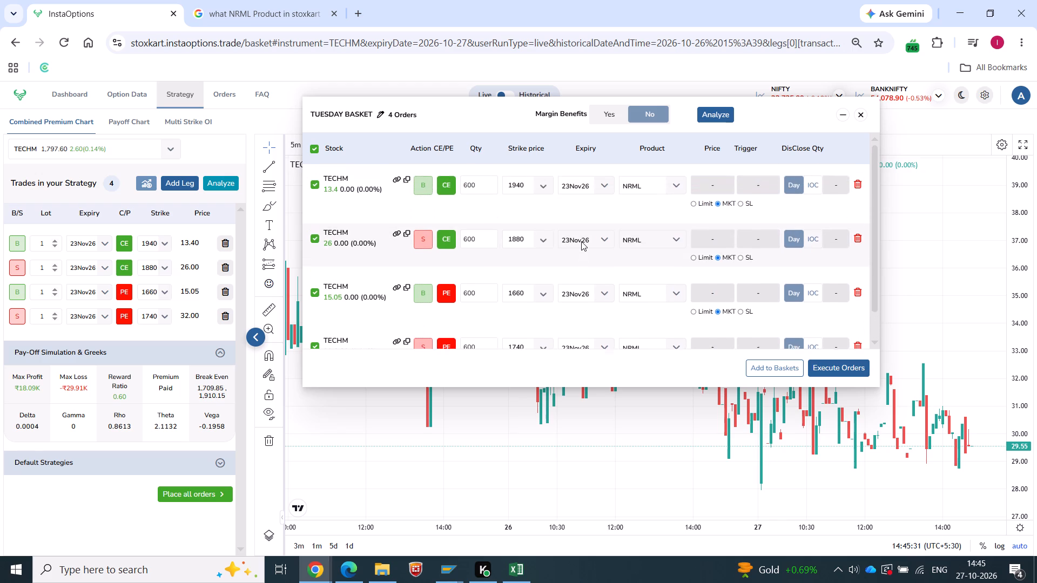
{"action": "scroll", "coordinate": [581, 241], "scroll_direction": "down", "scroll_amount": 1}
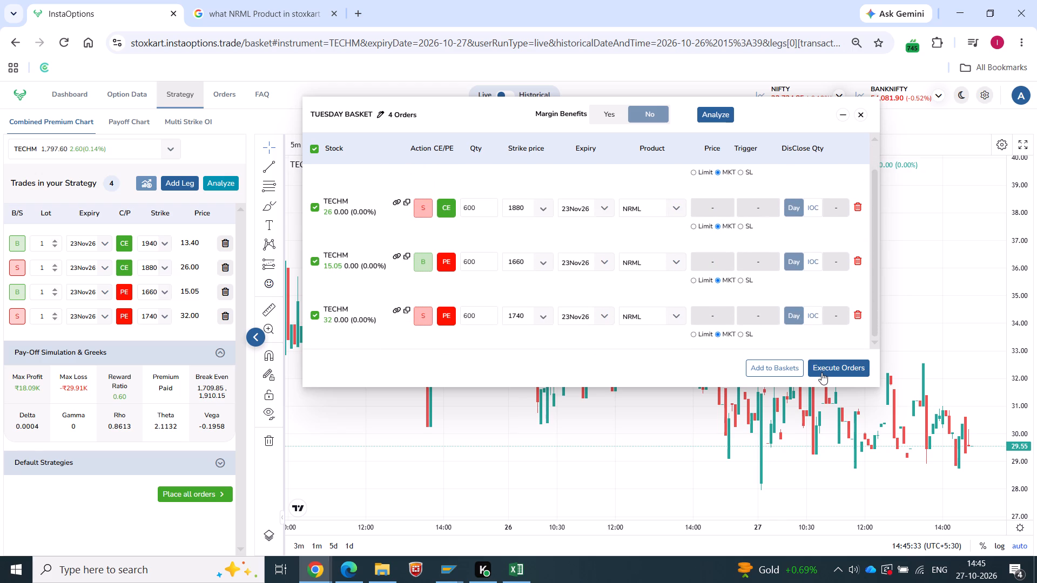
{"action": "scroll", "coordinate": [647, 261], "scroll_direction": "up", "scroll_amount": 4}
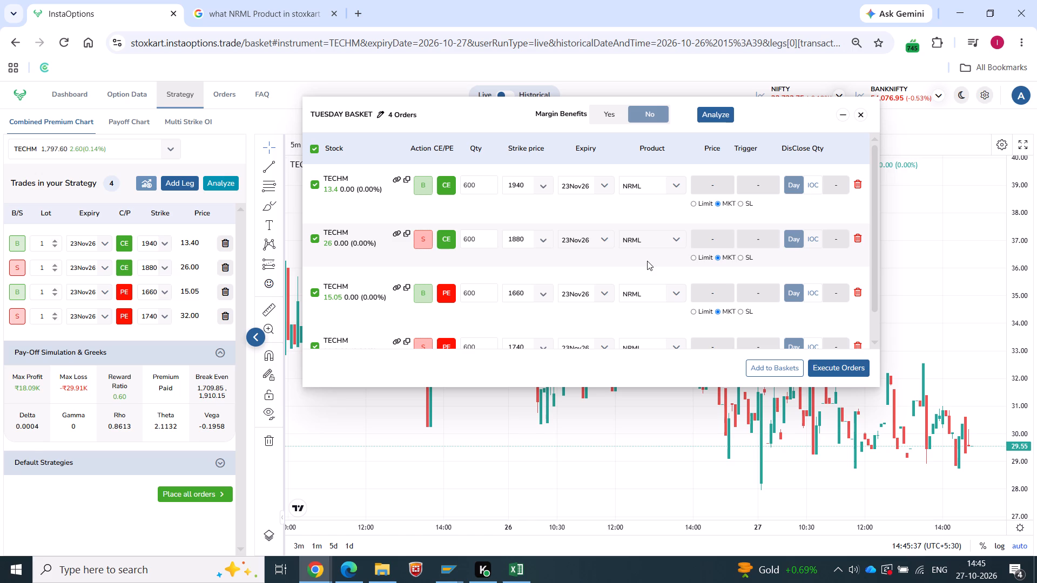
{"action": "scroll", "coordinate": [647, 261], "scroll_direction": "down", "scroll_amount": 1}
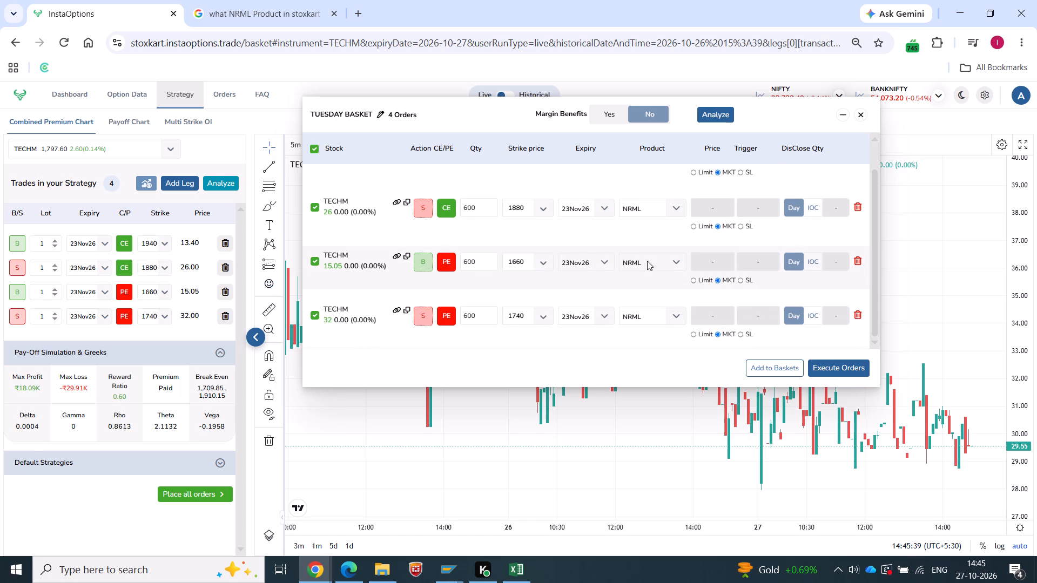
{"action": "scroll", "coordinate": [647, 261], "scroll_direction": "up", "scroll_amount": 2}
{"action": "scroll", "coordinate": [647, 261], "scroll_direction": "down", "scroll_amount": 1}
{"action": "scroll", "coordinate": [647, 261], "scroll_direction": "up", "scroll_amount": 2}
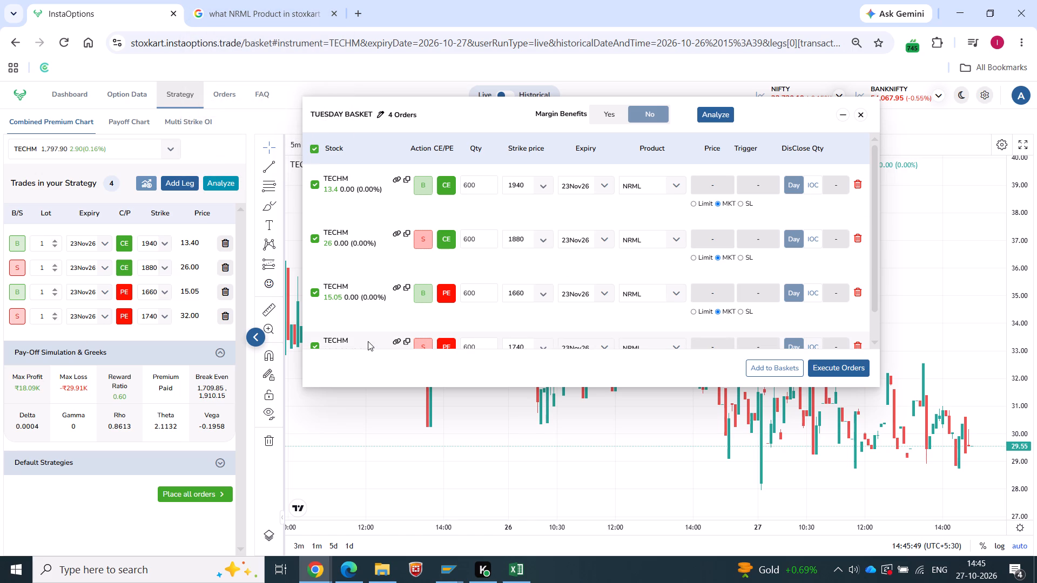
Switch to Angel One and open the TECHM option chain for the 23 Nov 2026 expiry.
{"action": "key", "text": "alt+Tab"}
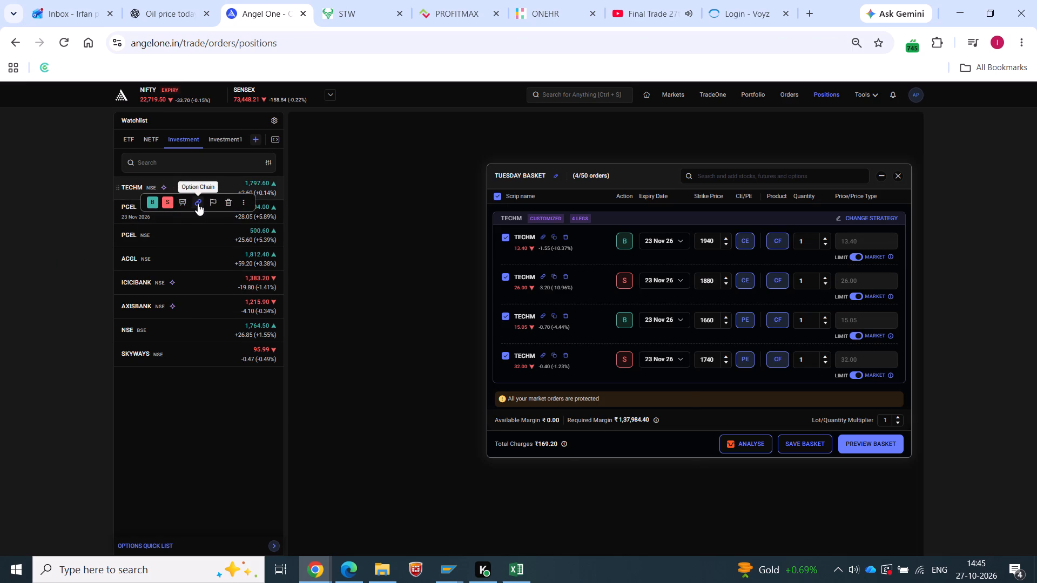
{"action": "left_click", "coordinate": [198, 204]}
{"action": "left_click_drag", "start_coordinate": [602, 313], "coordinate": [315, 315]}
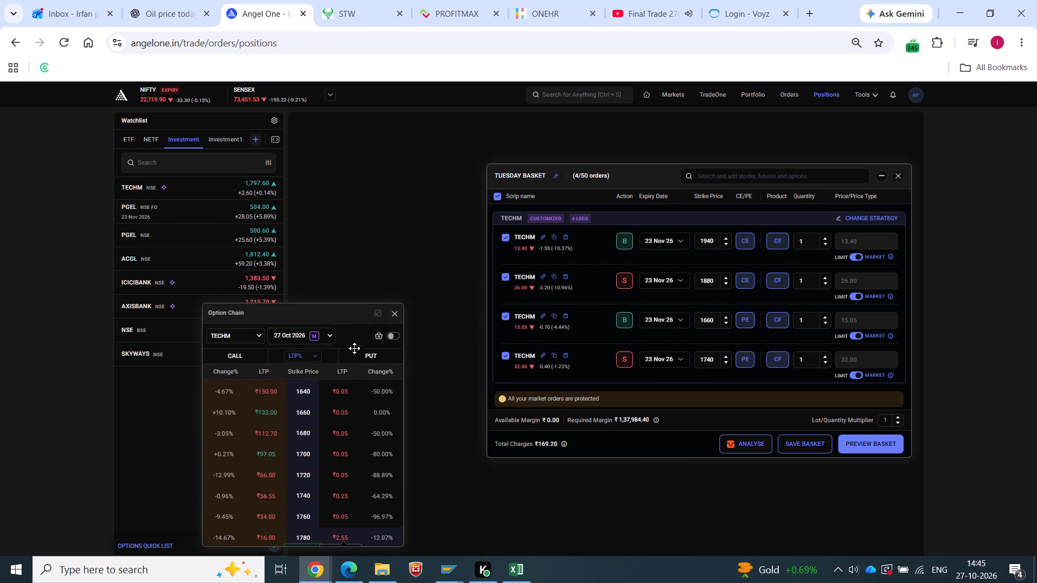
{"action": "left_click", "coordinate": [281, 327]}
{"action": "left_click", "coordinate": [285, 335]}
{"action": "left_click", "coordinate": [286, 379]}
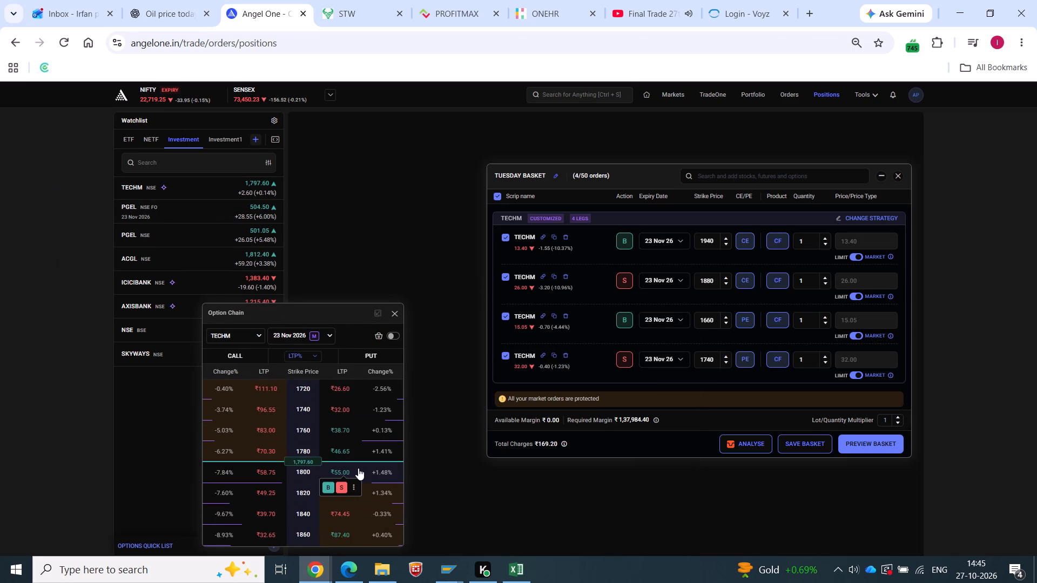
View the market depth of the TECHM 1940 call from the option chain, without placing an order.
{"action": "scroll", "coordinate": [307, 446], "scroll_direction": "down", "scroll_amount": 2}
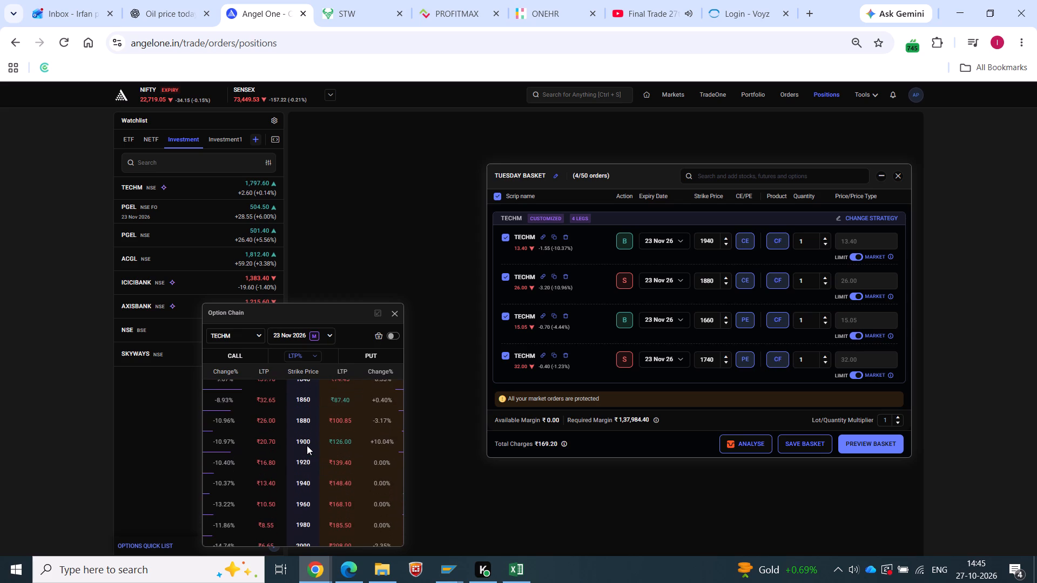
{"action": "scroll", "coordinate": [307, 445], "scroll_direction": "down", "scroll_amount": 1}
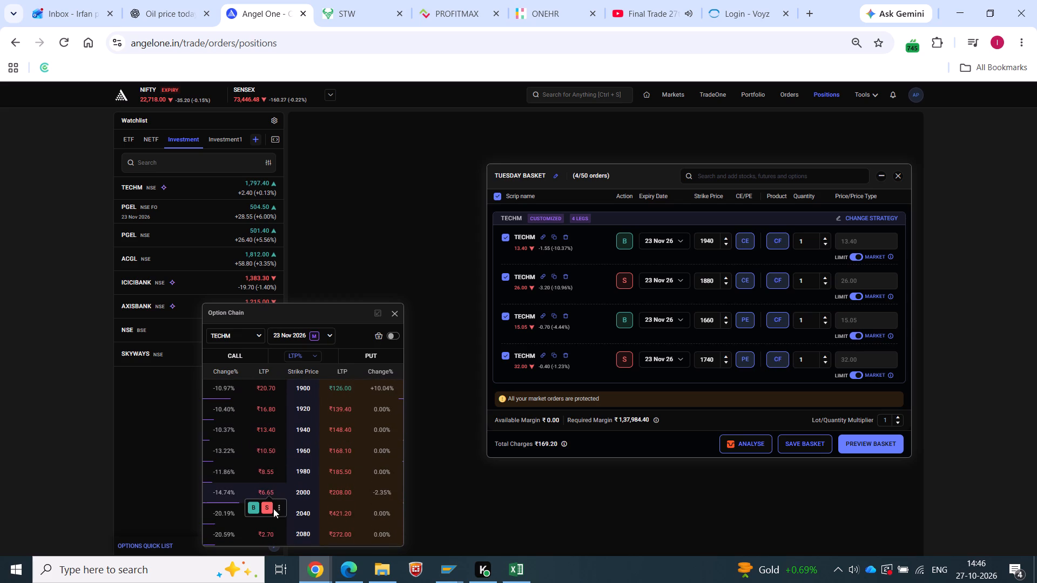
{"action": "left_click", "coordinate": [257, 444]}
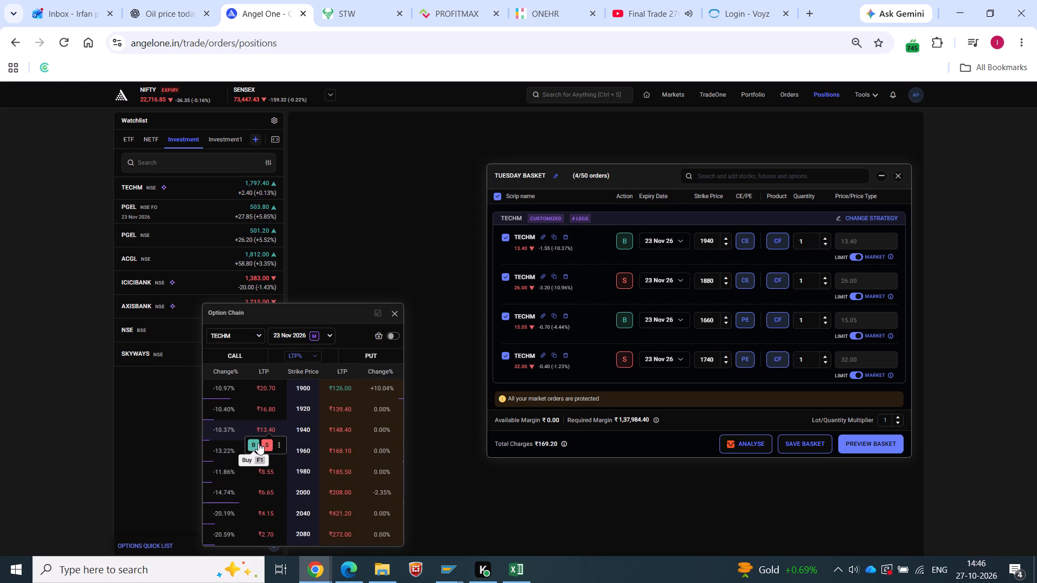
{"action": "left_click", "coordinate": [535, 287]}
{"action": "key", "text": "Escape"}
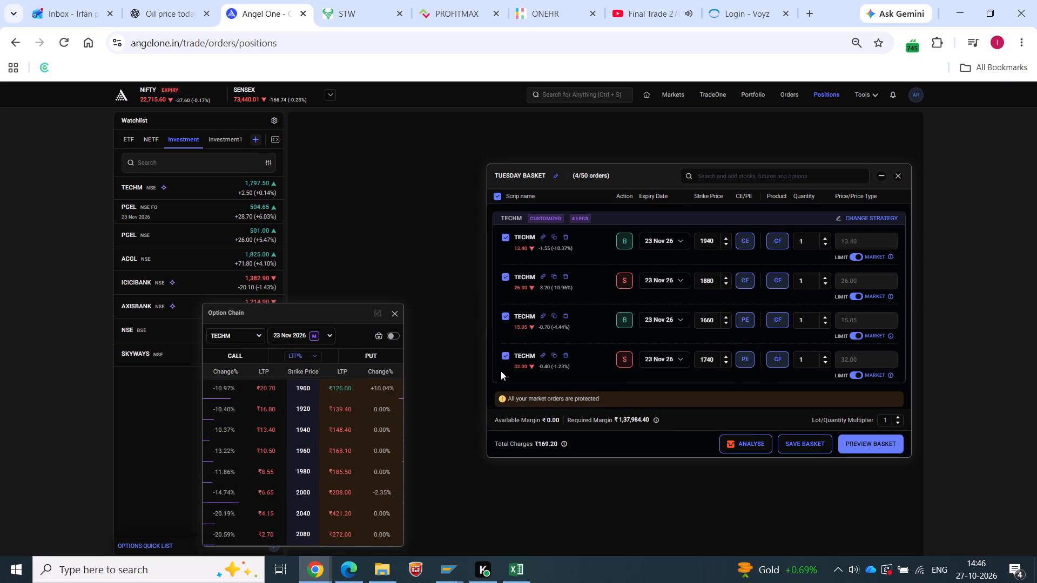
{"action": "scroll", "coordinate": [277, 412], "scroll_direction": "up", "scroll_amount": 1}
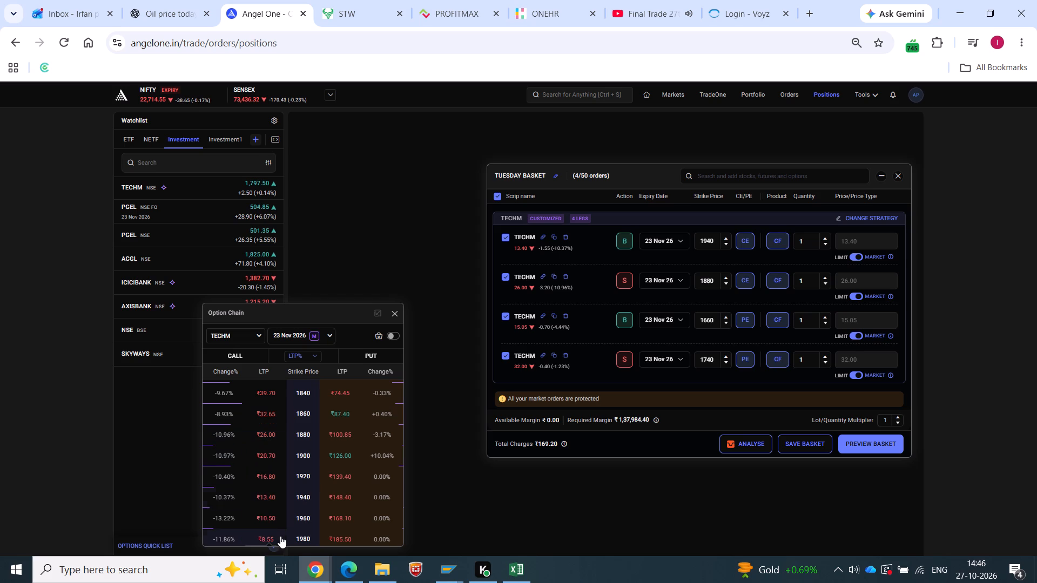
{"action": "left_click", "coordinate": [255, 514]}
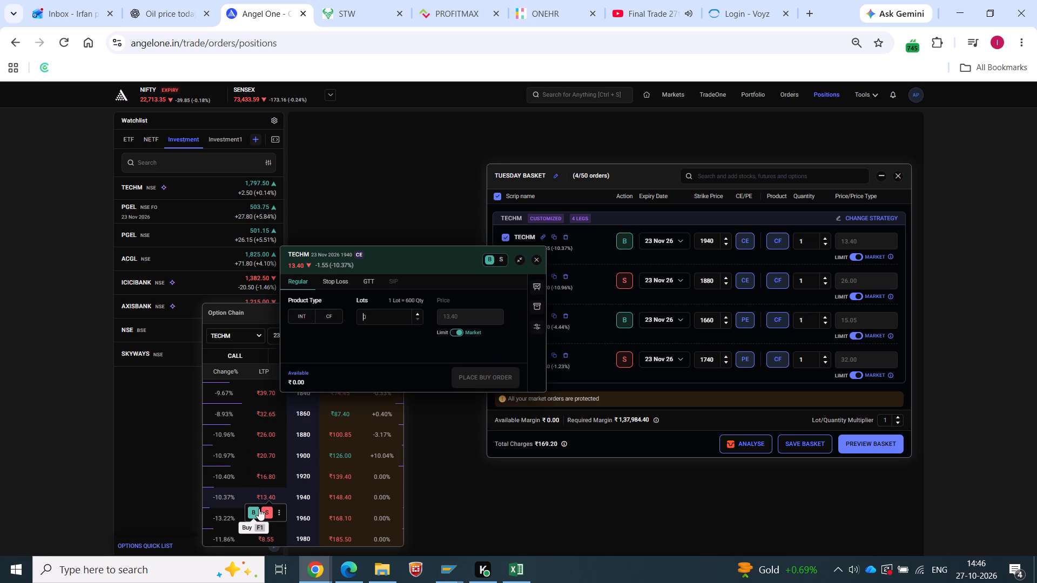
{"action": "left_click", "coordinate": [539, 289]}
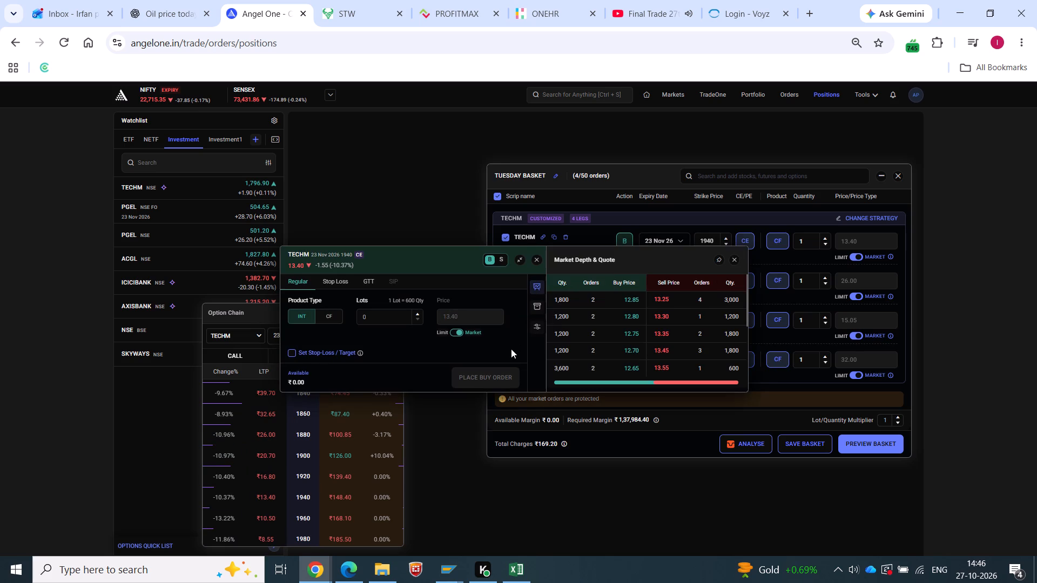
{"action": "key", "text": "Escape"}
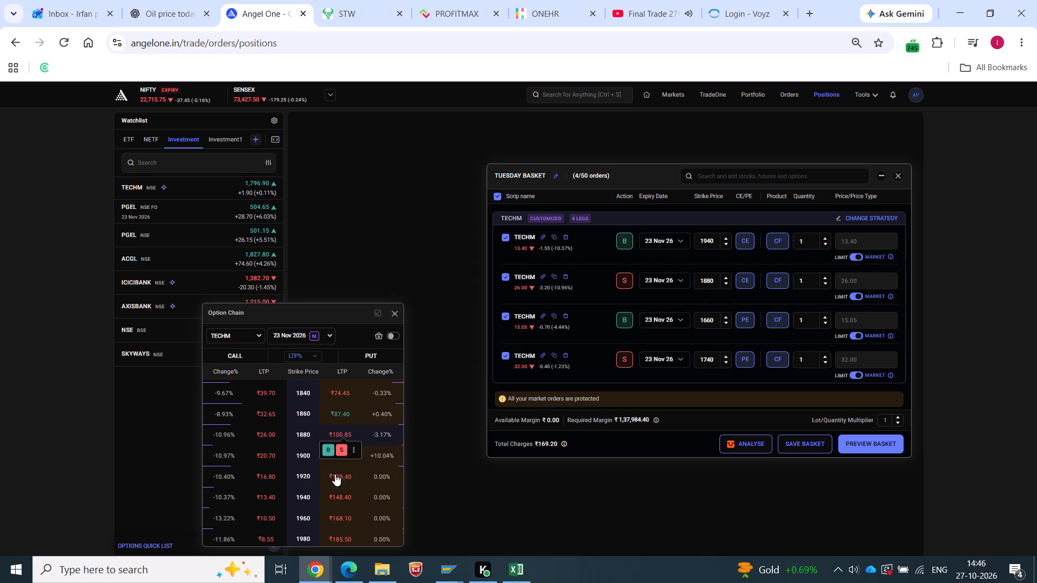
View the market depth of the TECHM 1880 call, without placing an order.
{"action": "left_click", "coordinate": [251, 451]}
{"action": "left_click_drag", "start_coordinate": [529, 286], "coordinate": [534, 286]}
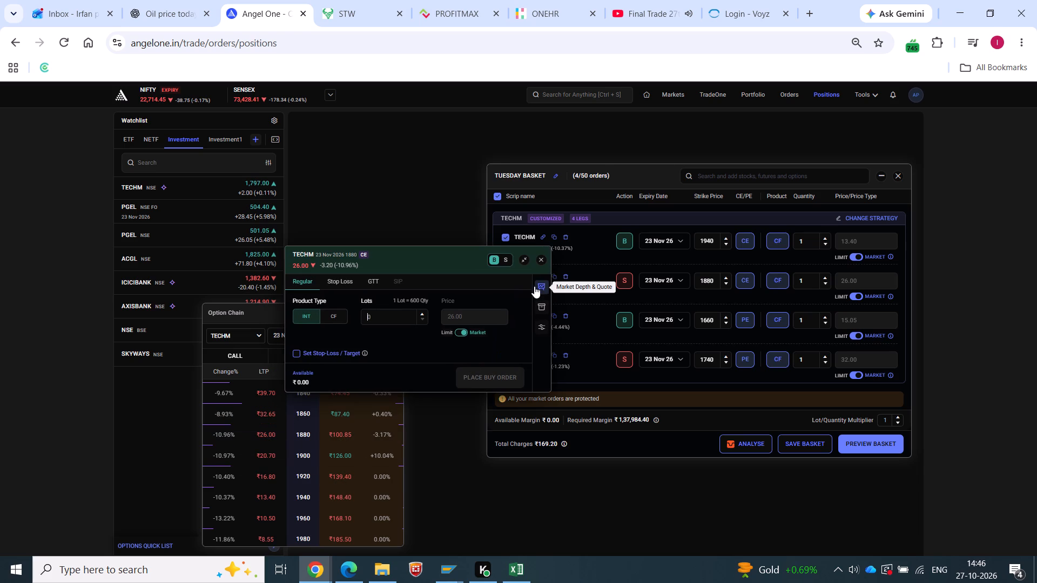
{"action": "left_click", "coordinate": [542, 285]}
{"action": "key", "text": "Escape"}
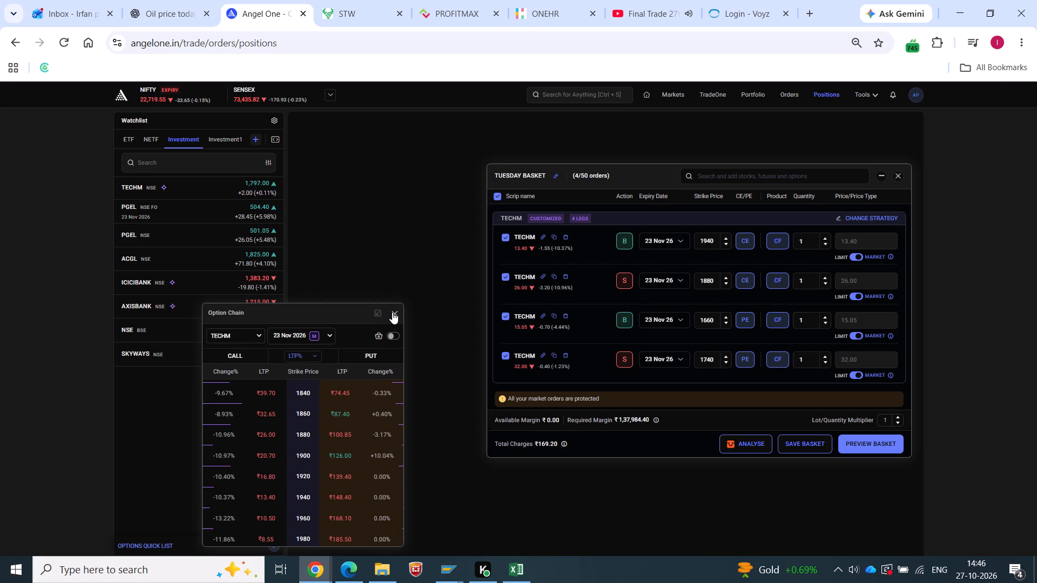
View the market depth of the TECHM 1660 put, without placing an order.
{"action": "scroll", "coordinate": [321, 405], "scroll_direction": "up", "scroll_amount": 2}
{"action": "scroll", "coordinate": [340, 454], "scroll_direction": "up", "scroll_amount": 1}
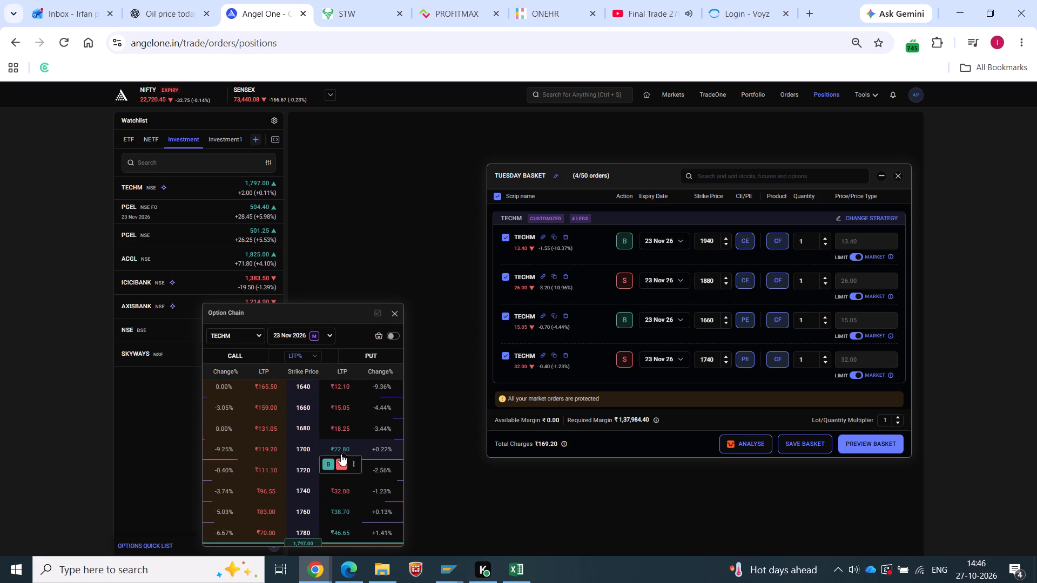
{"action": "left_click", "coordinate": [326, 423]}
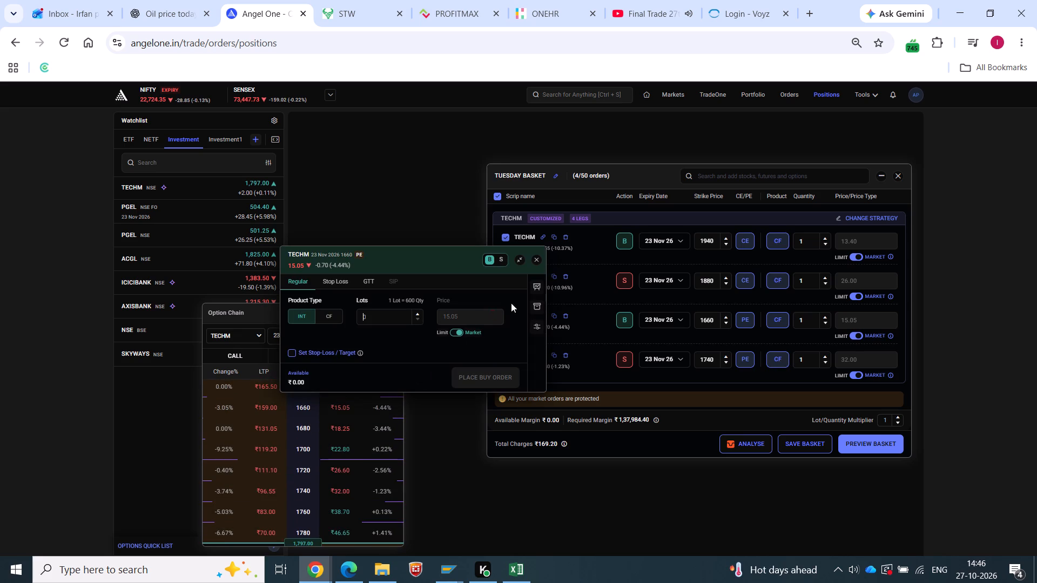
{"action": "left_click", "coordinate": [534, 290]}
{"action": "key", "text": "Escape"}
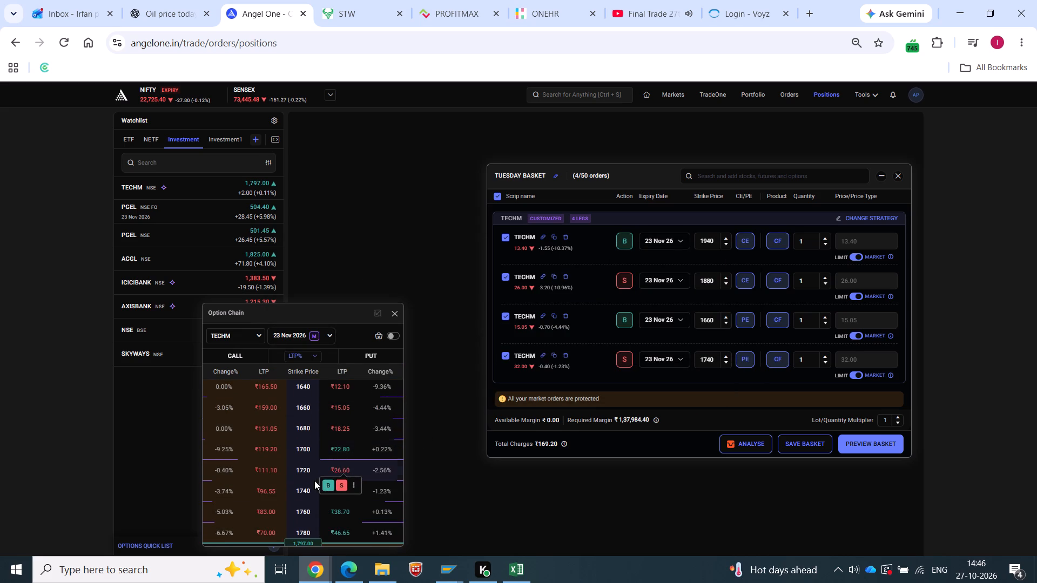
View the market depth of the TECHM 1740 put without placing an order, and close the option chain.
{"action": "left_click", "coordinate": [325, 485]}
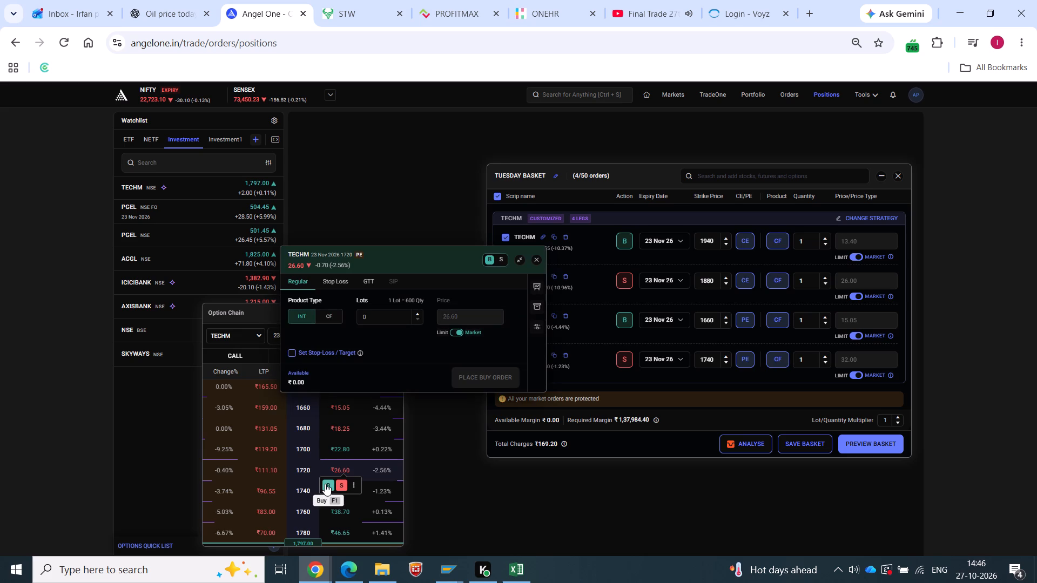
{"action": "key", "text": "Escape"}
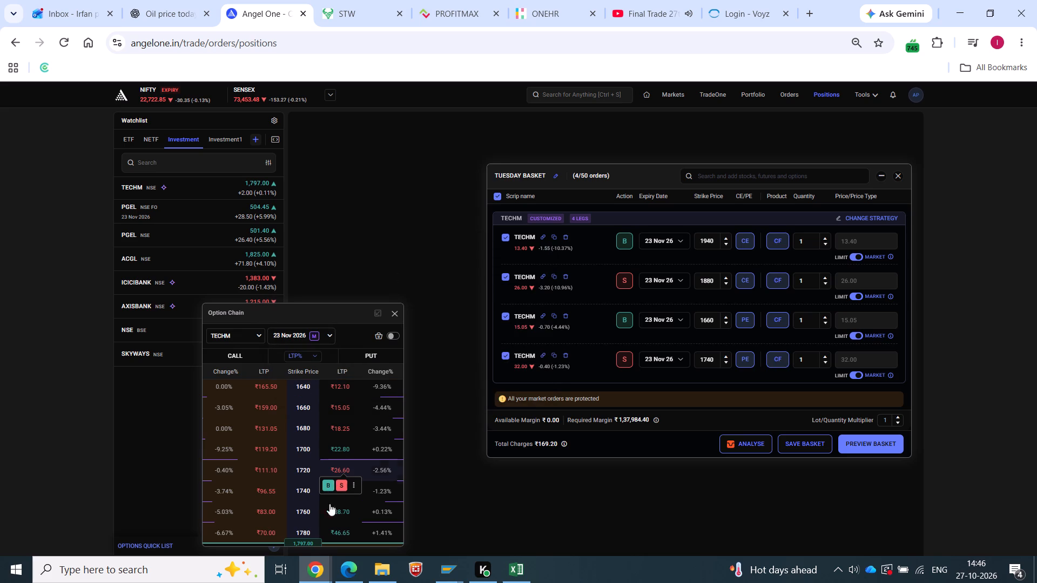
{"action": "left_click", "coordinate": [331, 505]}
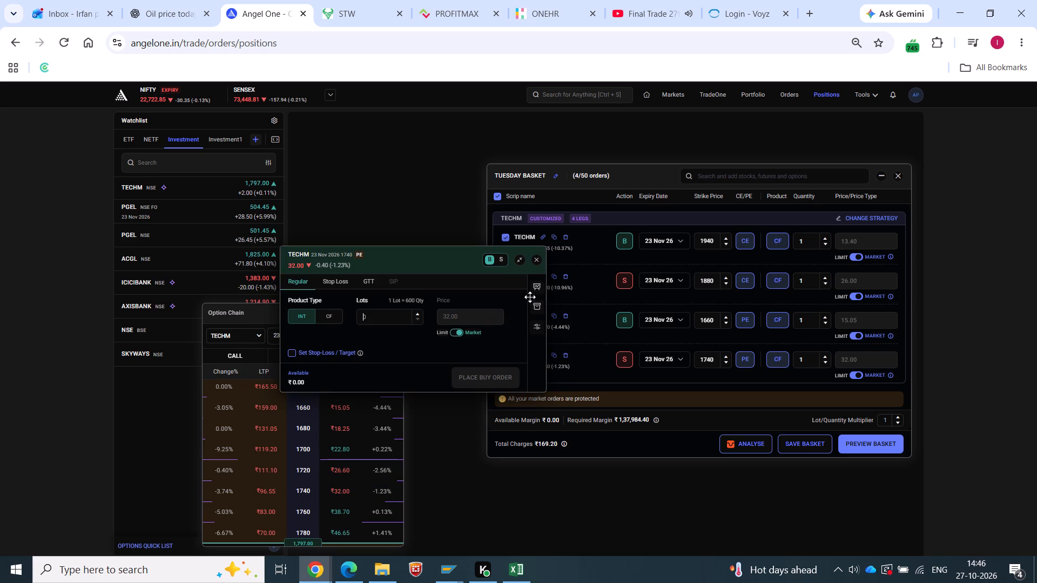
{"action": "left_click", "coordinate": [534, 291]}
{"action": "key", "text": "Escape"}
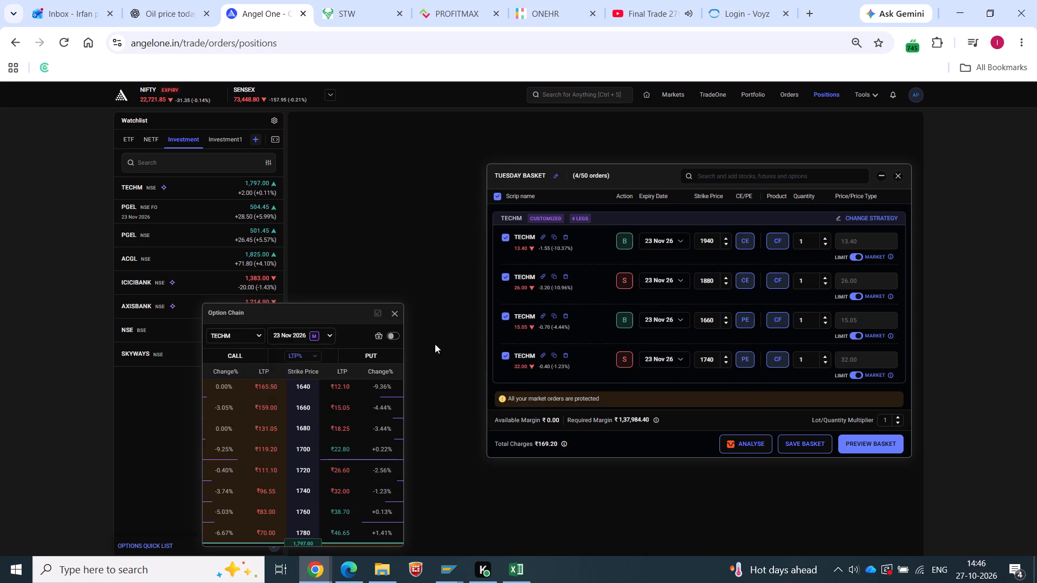
{"action": "key", "text": "Escape"}
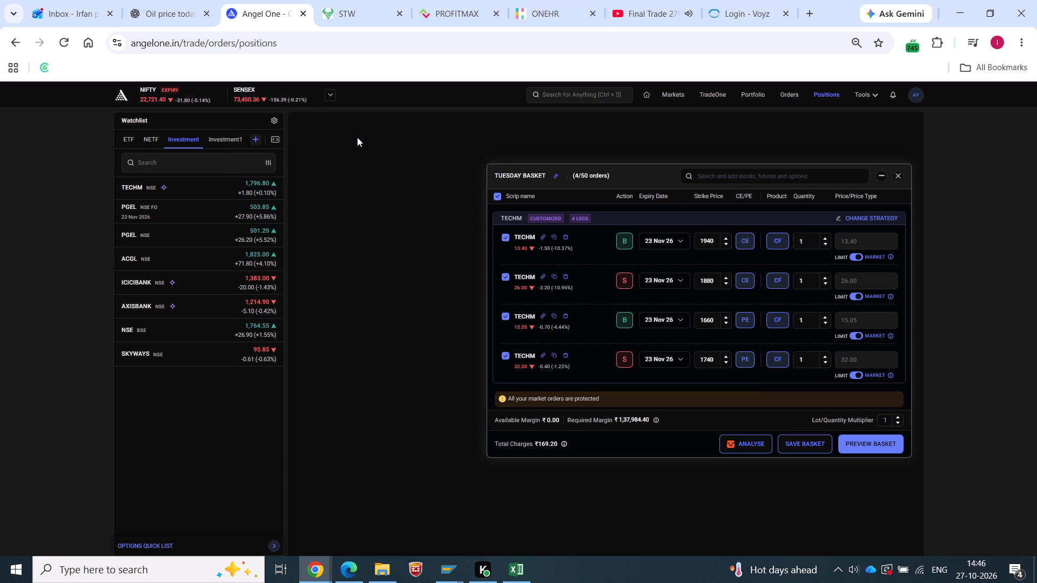
{"action": "key", "text": "alt+Tab"}
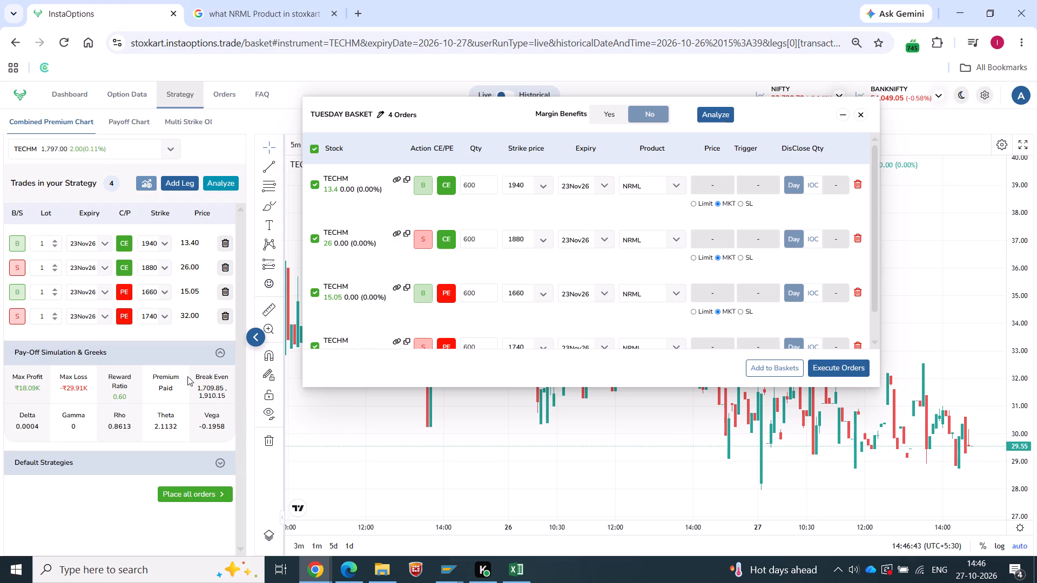